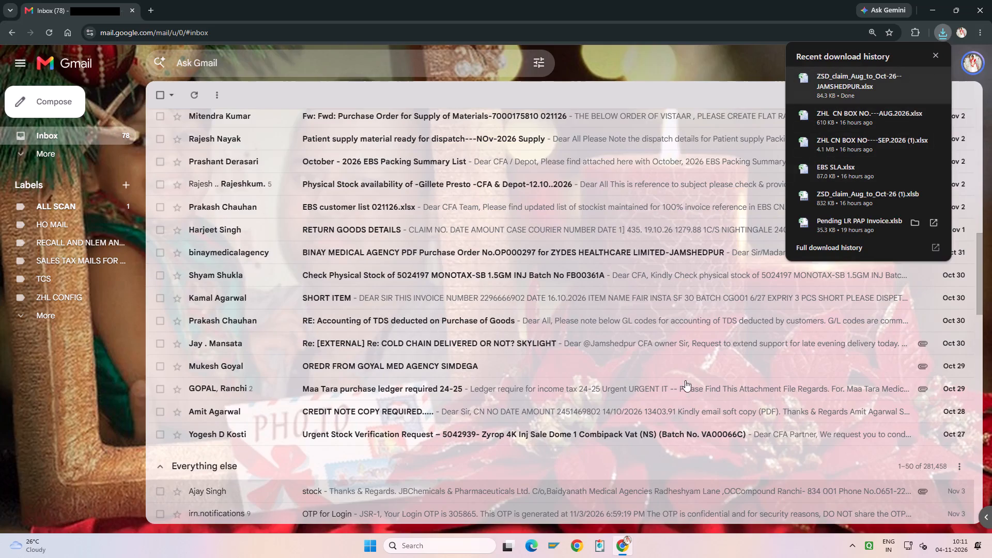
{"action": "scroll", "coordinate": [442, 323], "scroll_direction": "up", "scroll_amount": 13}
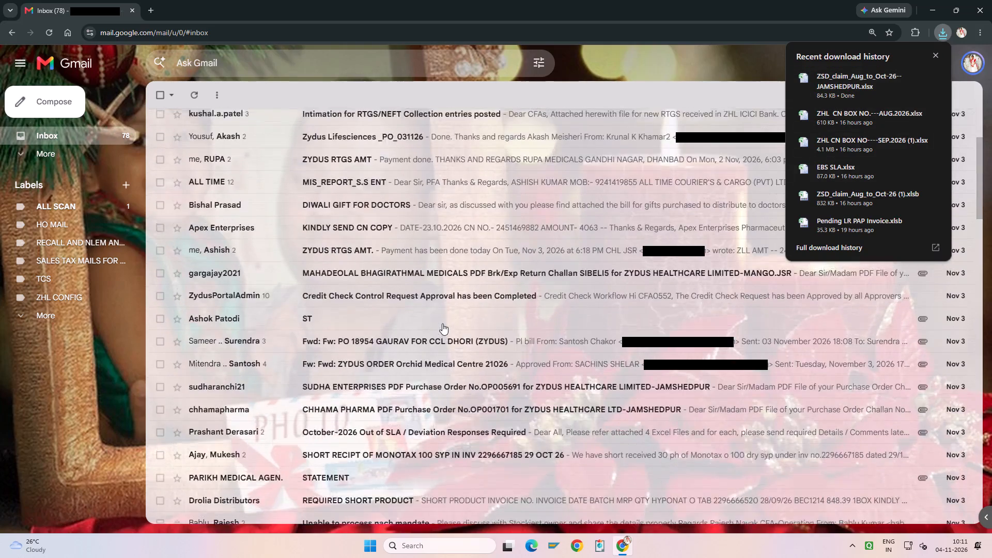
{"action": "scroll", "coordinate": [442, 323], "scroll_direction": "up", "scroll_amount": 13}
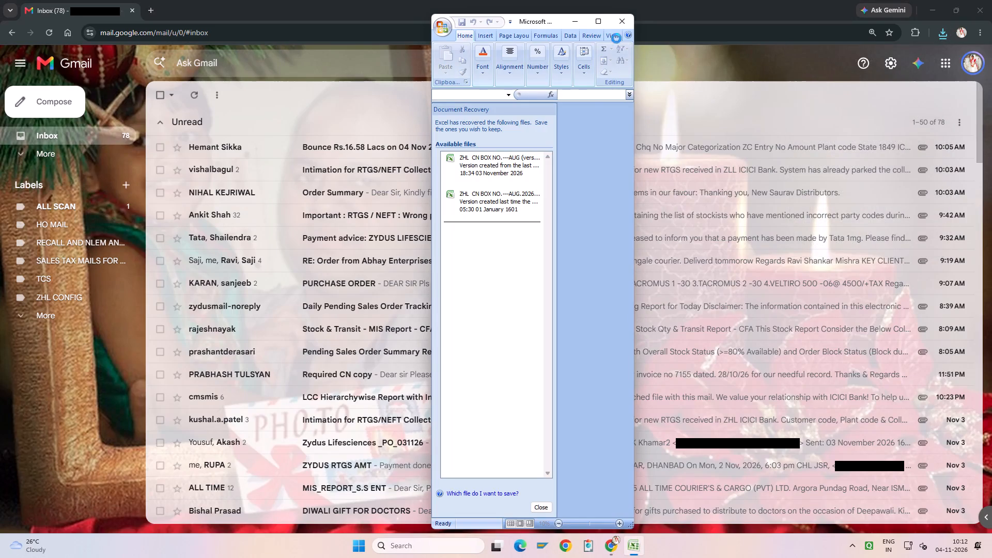
Maximize the workbook window and close Document Recovery, choosing to remove the recovered files.
{"action": "left_click", "coordinate": [600, 18]}
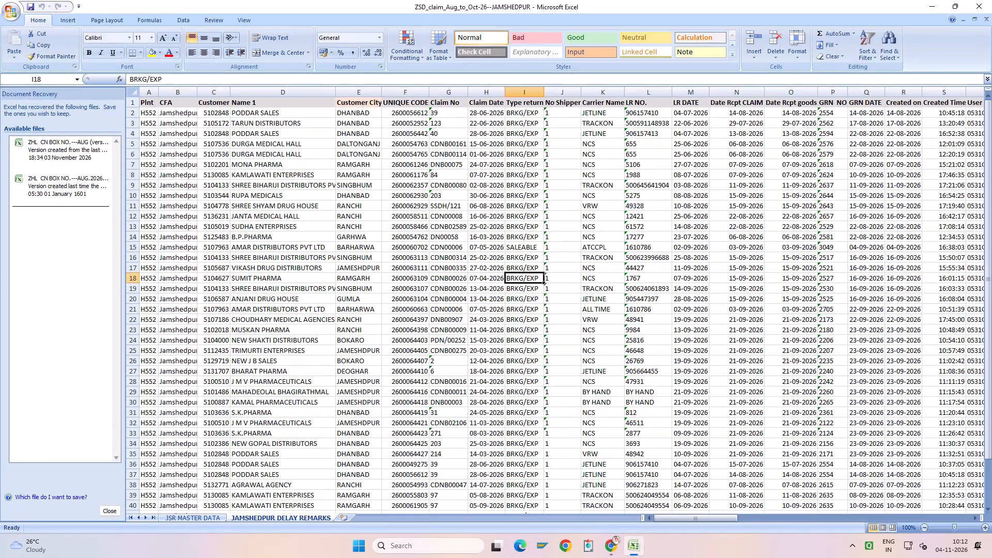
{"action": "left_click", "coordinate": [107, 510]}
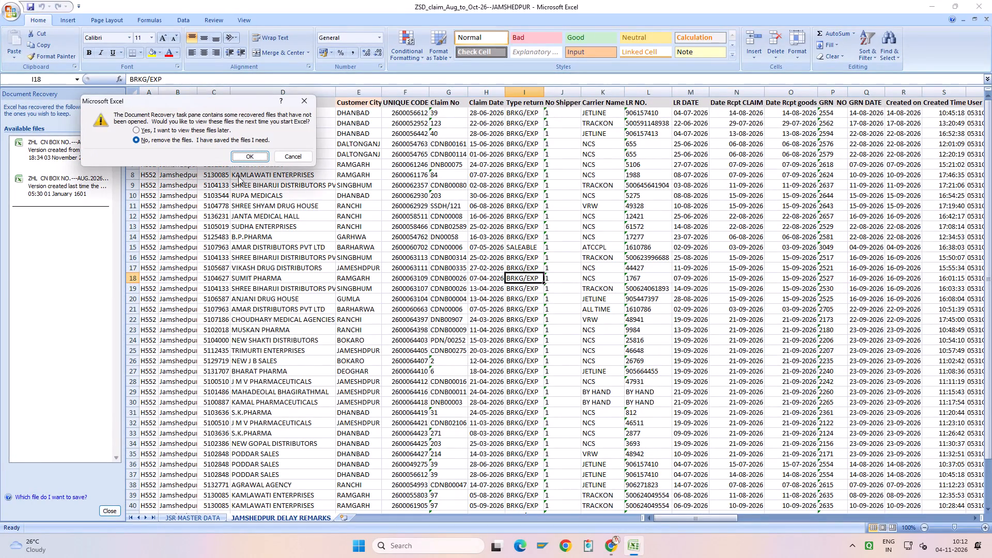
{"action": "left_click", "coordinate": [247, 152]}
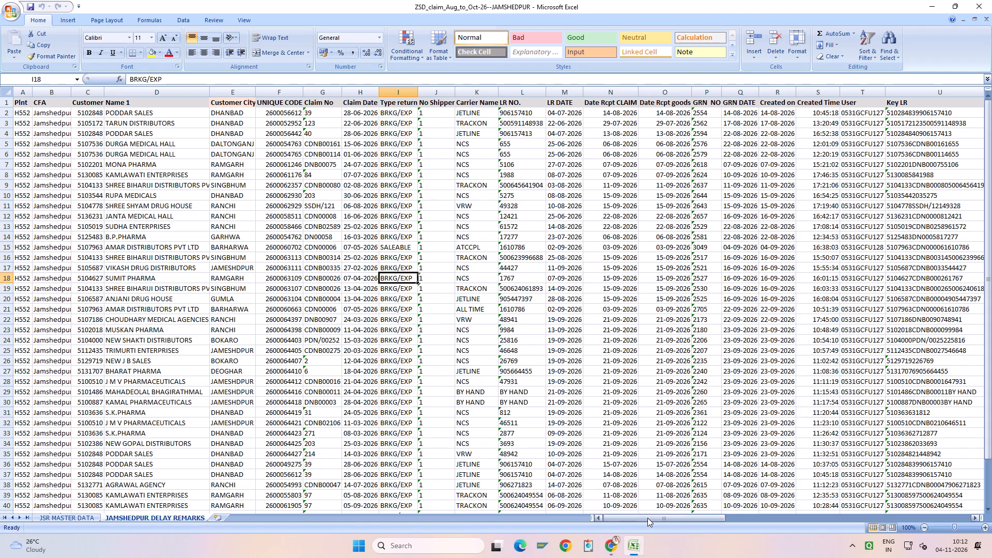
Examine the delay remarks and the CFA REMARKS---03.11.2026 column at the far end of the JAMSHEDPUR DELAY REMARKS sheet.
{"action": "left_click_drag", "start_coordinate": [648, 518], "coordinate": [902, 514]}
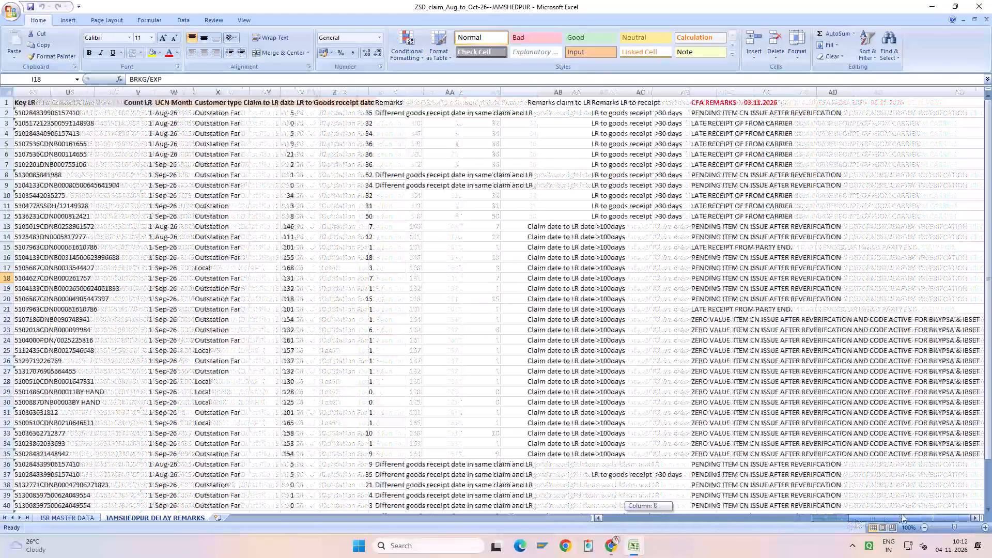
{"action": "left_click_drag", "start_coordinate": [902, 514], "coordinate": [956, 509]}
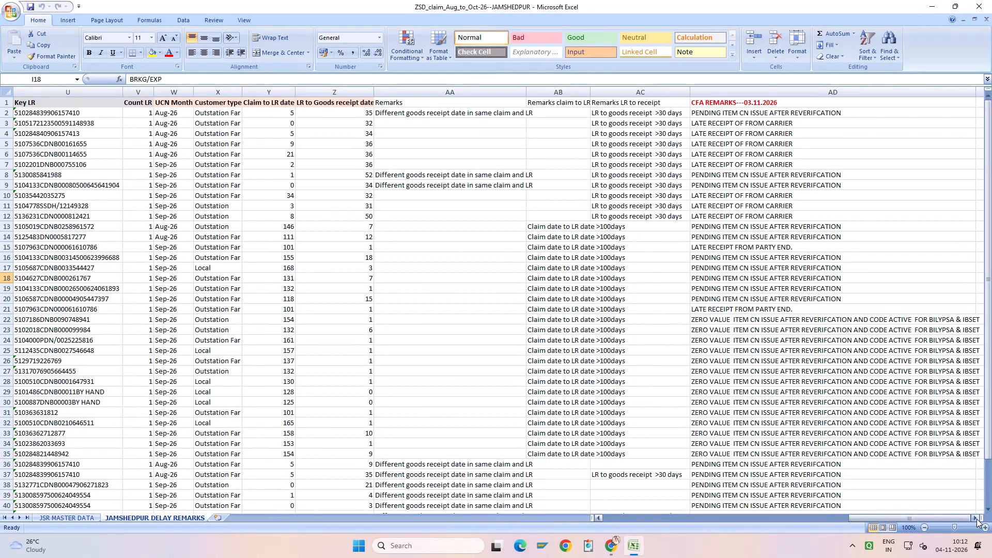
{"action": "triple_click", "coordinate": [977, 518]}
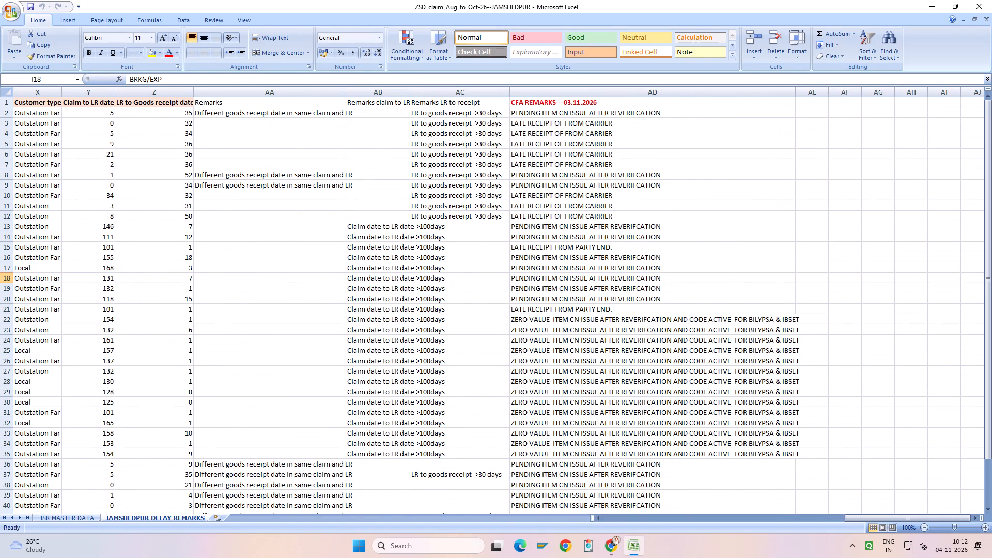
Read through the delay remarks and CFA remarks down to the last filled row of the JAMSHEDPUR DELAY REMARKS sheet.
{"action": "scroll", "coordinate": [579, 339], "scroll_direction": "up", "scroll_amount": 8}
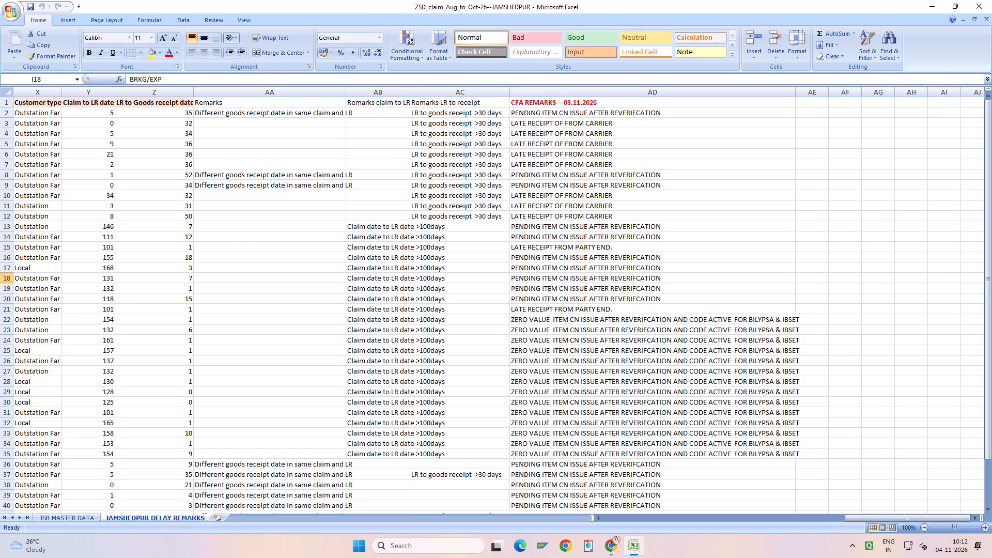
{"action": "scroll", "coordinate": [598, 323], "scroll_direction": "down", "scroll_amount": 1}
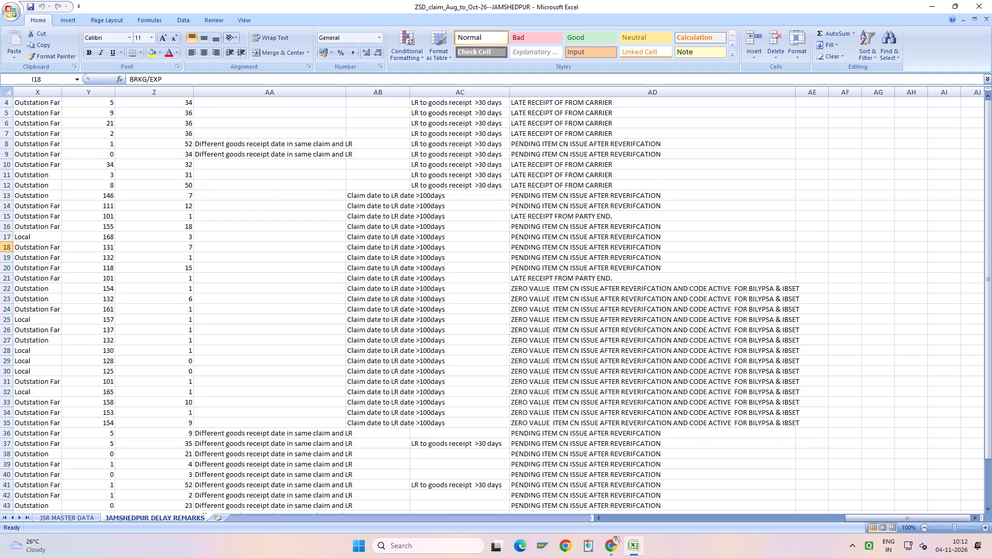
{"action": "scroll", "coordinate": [598, 323], "scroll_direction": "down", "scroll_amount": 3}
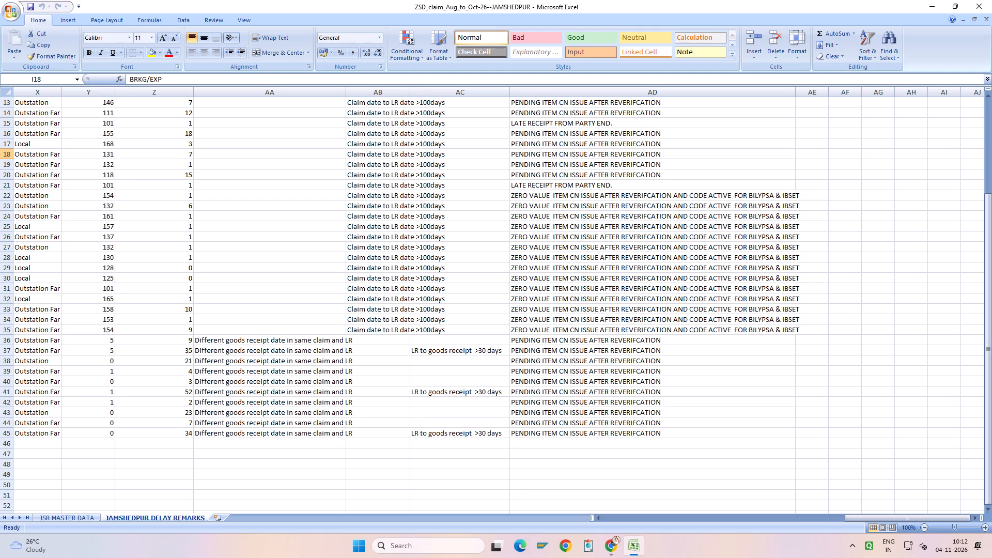
{"action": "scroll", "coordinate": [598, 323], "scroll_direction": "up", "scroll_amount": 2}
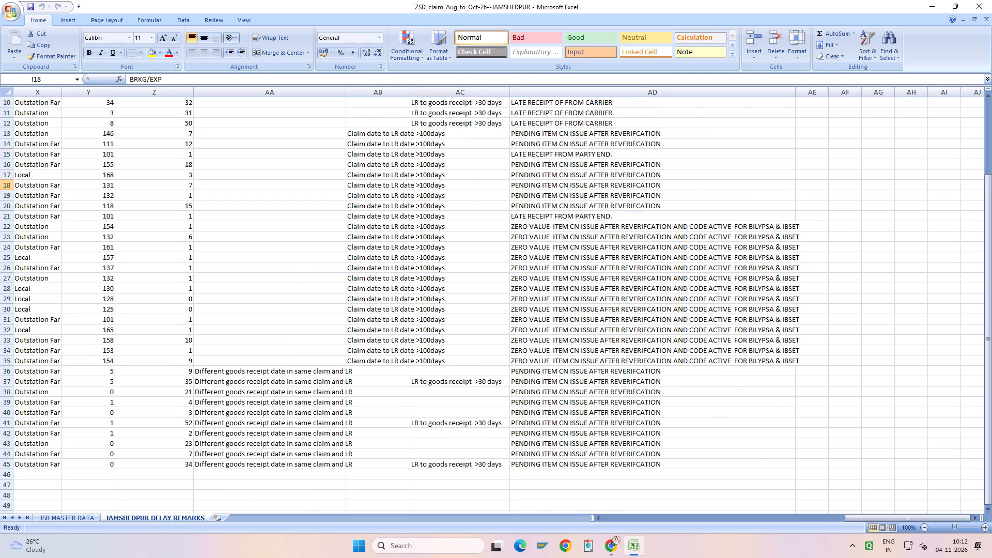
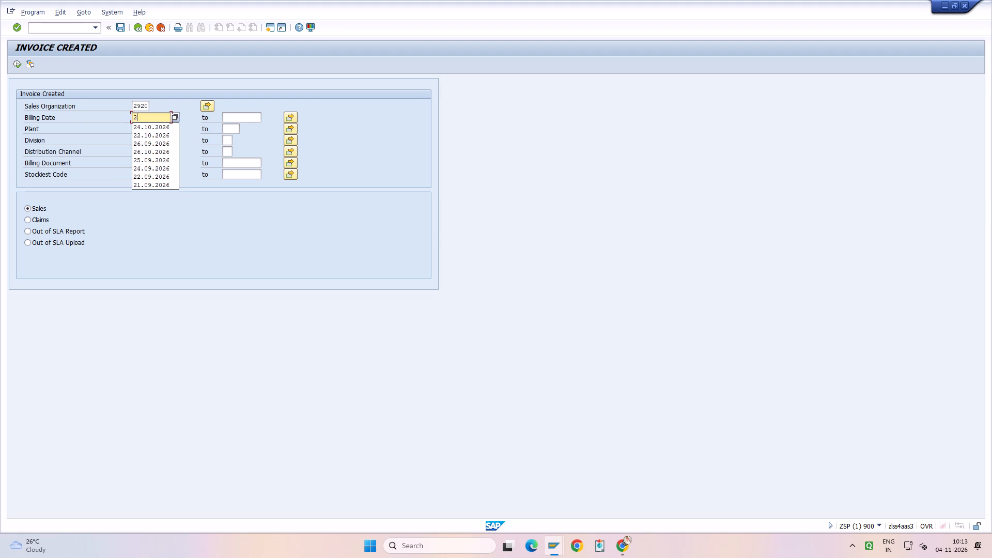
{"action": "type", "text": "5.1"}
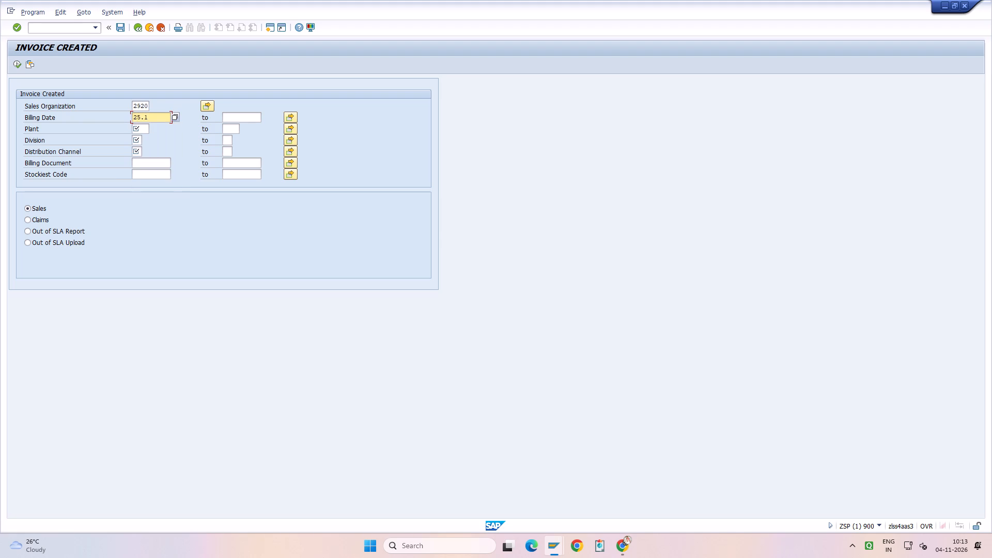
{"action": "type", "text": "1.2"}
{"action": "key", "text": "BackSpace"}
{"action": "key", "text": "BackSpace"}
{"action": "key", "text": "BackSpace"}
{"action": "type", "text": "0.2026"}
{"action": "key", "text": "Tab"}
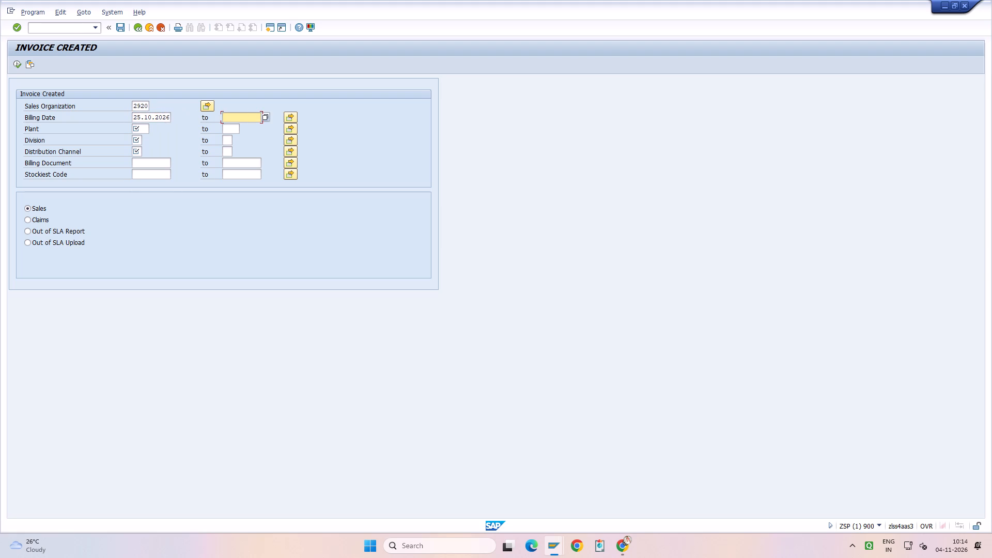
{"action": "type", "text": "31."}
{"action": "key", "text": "Down"}
{"action": "key", "text": "Return"}
{"action": "key", "text": "Tab"}
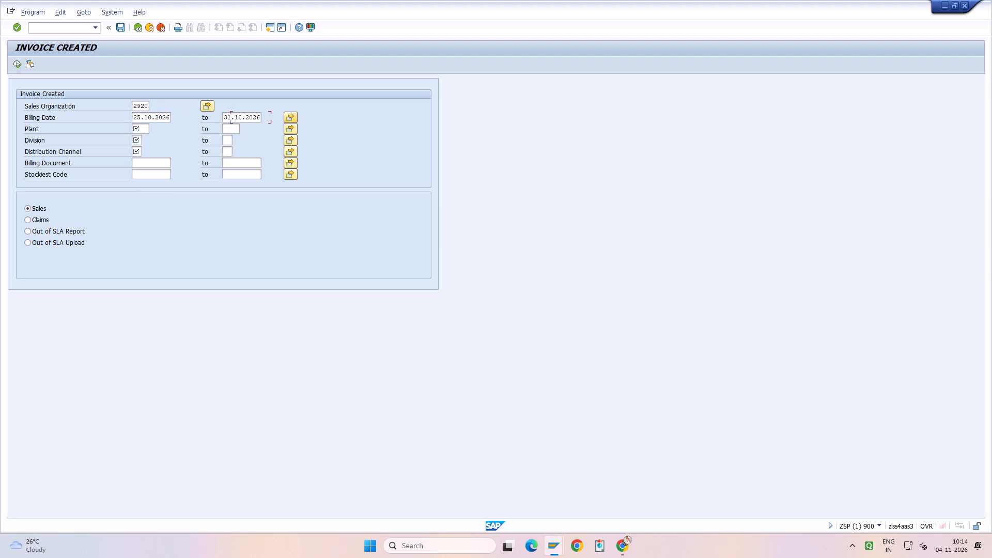
Fill in the remaining selection criteria: plant H552, division 01 to ZZ, and distribution channel 02 to 03.
{"action": "key", "text": "Tab"}
{"action": "key", "text": "space"}
{"action": "key", "text": "Down"}
{"action": "key", "text": "Return"}
{"action": "key", "text": "Tab"}
{"action": "key", "text": "Tab"}
{"action": "key", "text": "Tab"}
{"action": "key", "text": "space"}
{"action": "key", "text": "Down"}
{"action": "key", "text": "Return"}
{"action": "key", "text": "Tab"}
{"action": "key", "text": "space"}
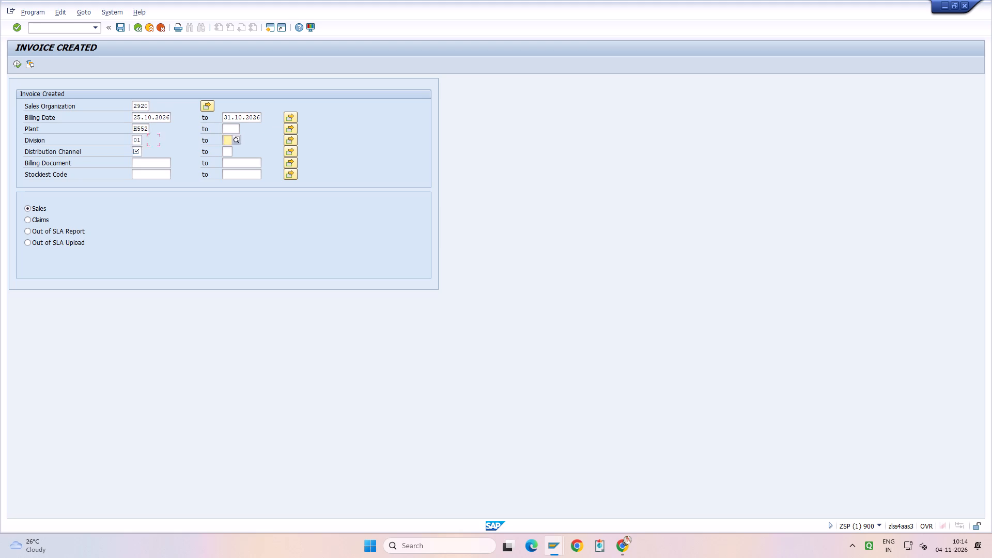
{"action": "key", "text": "Down"}
{"action": "key", "text": "Return"}
{"action": "key", "text": "Tab"}
{"action": "key", "text": "Tab"}
{"action": "key", "text": "space"}
{"action": "key", "text": "Down"}
{"action": "key", "text": "Return"}
{"action": "key", "text": "Tab"}
{"action": "key", "text": "space"}
{"action": "key", "text": "Down"}
{"action": "key", "text": "Return"}
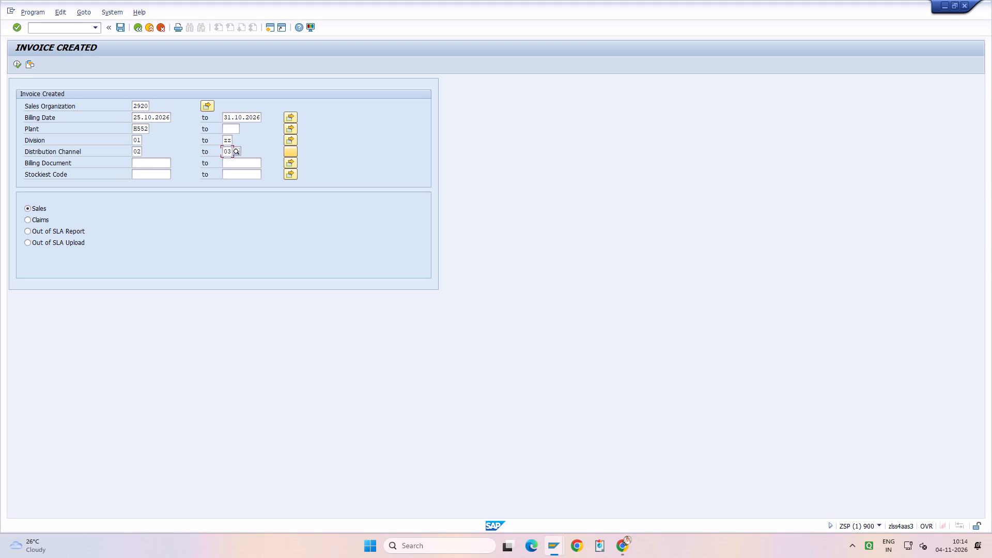
Add 09 as an extra distribution channel value and 0552 as an extra plant value in their multiple selections.
{"action": "key", "text": "Tab"}
{"action": "key", "text": "space"}
{"action": "type", "text": "09"}
{"action": "key", "text": "F8"}
{"action": "key", "text": "Up"}
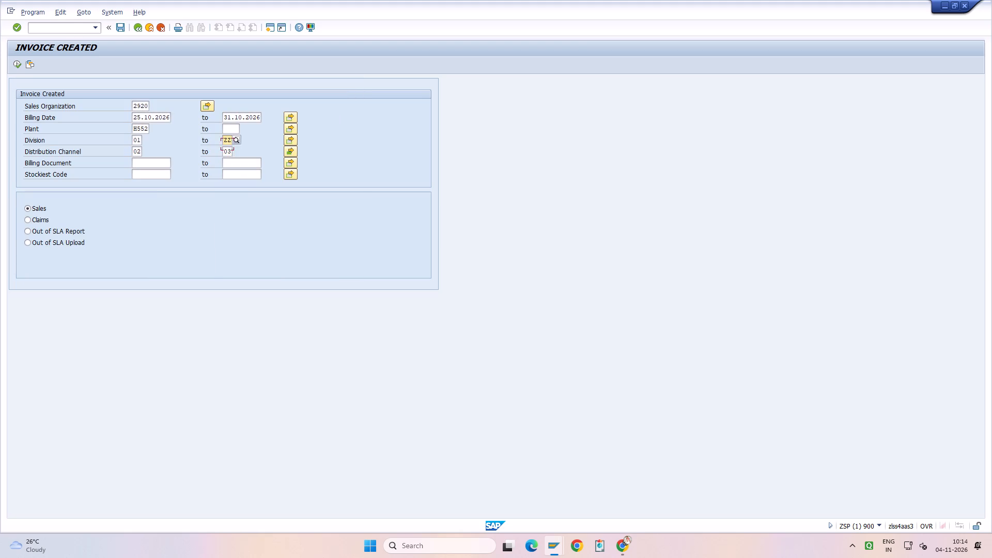
{"action": "key", "text": "Up"}
{"action": "key", "text": "Tab"}
{"action": "key", "text": "space"}
{"action": "key", "text": "Down"}
{"action": "type", "text": "0552"}
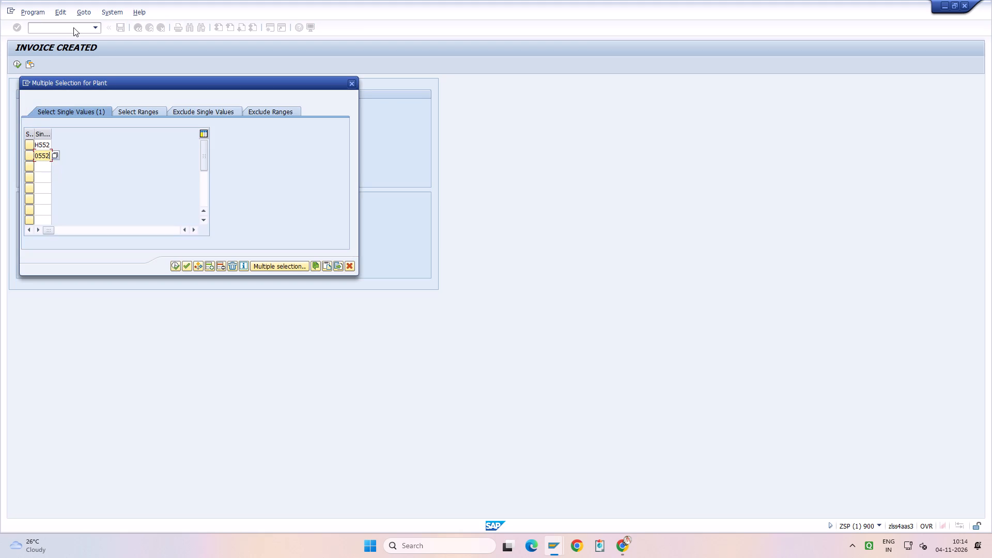
{"action": "key", "text": "F8"}
Add 1000 as an extra sales organization value and execute the sales report.
{"action": "key", "text": "Up"}
{"action": "key", "text": "Up"}
{"action": "key", "text": "Tab"}
{"action": "key", "text": "space"}
{"action": "key", "text": "Down"}
{"action": "type", "text": "1000"}
{"action": "key", "text": "F8"}
{"action": "key", "text": "F8"}
{"action": "key", "text": "F8"}
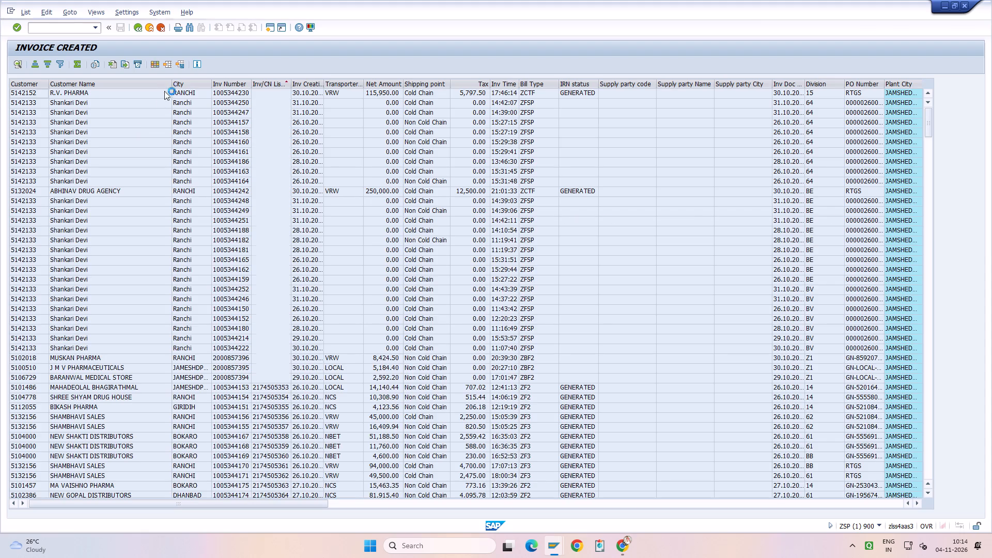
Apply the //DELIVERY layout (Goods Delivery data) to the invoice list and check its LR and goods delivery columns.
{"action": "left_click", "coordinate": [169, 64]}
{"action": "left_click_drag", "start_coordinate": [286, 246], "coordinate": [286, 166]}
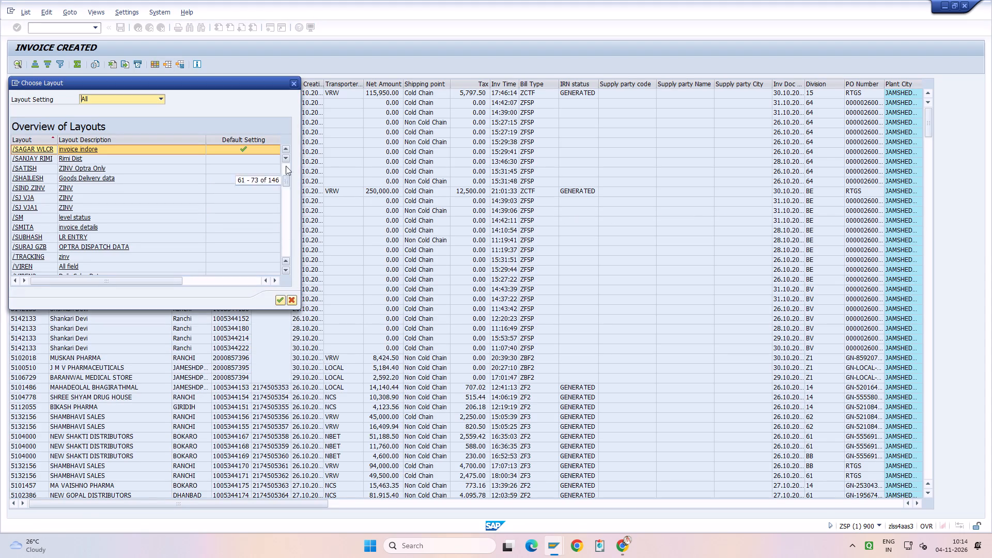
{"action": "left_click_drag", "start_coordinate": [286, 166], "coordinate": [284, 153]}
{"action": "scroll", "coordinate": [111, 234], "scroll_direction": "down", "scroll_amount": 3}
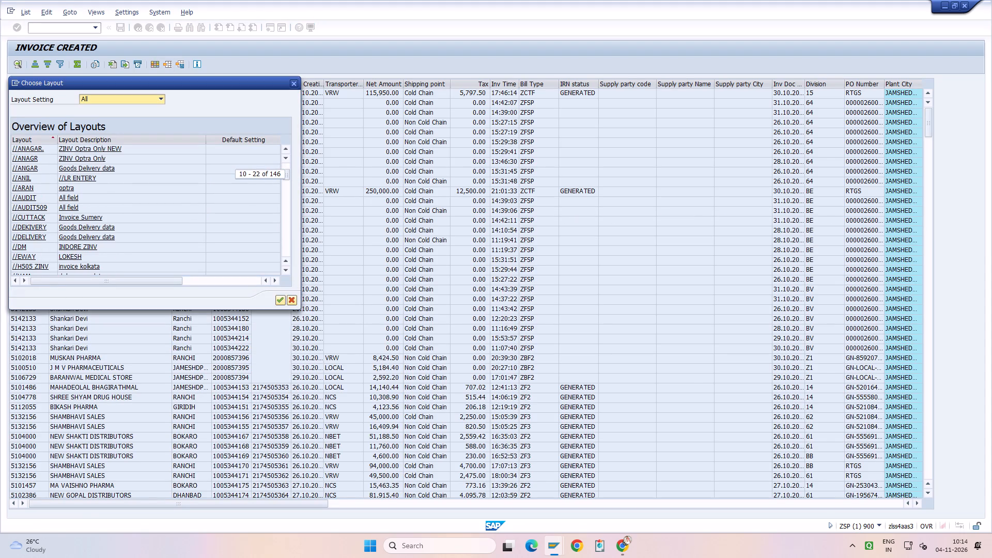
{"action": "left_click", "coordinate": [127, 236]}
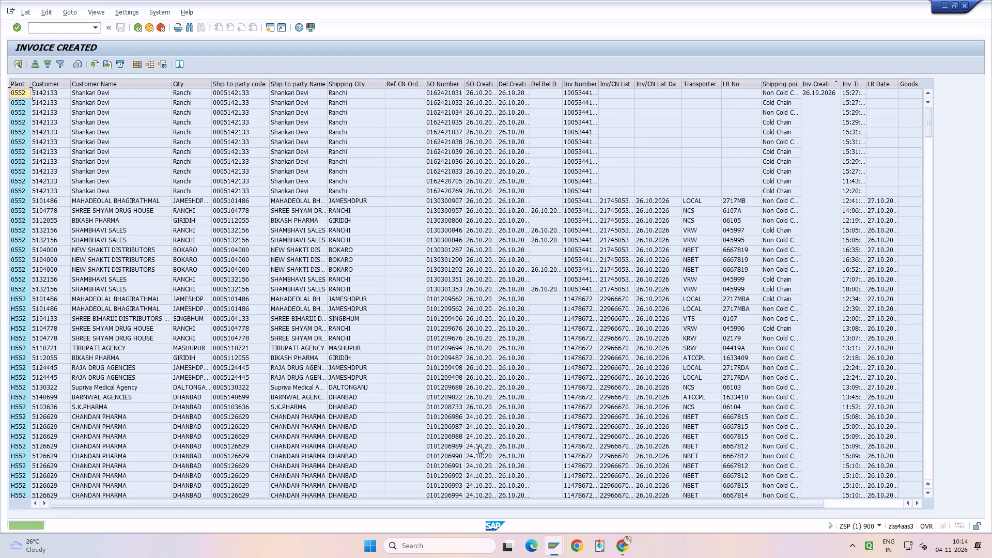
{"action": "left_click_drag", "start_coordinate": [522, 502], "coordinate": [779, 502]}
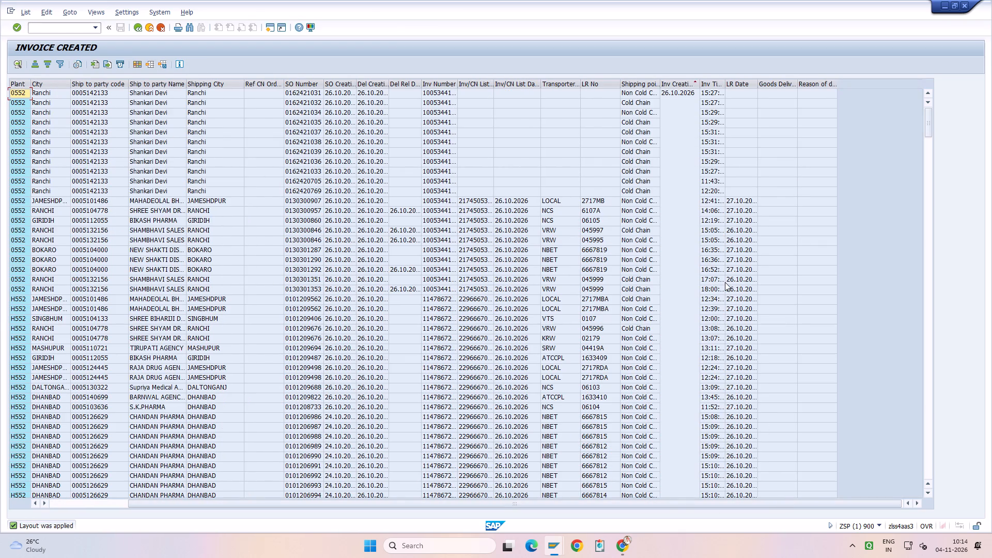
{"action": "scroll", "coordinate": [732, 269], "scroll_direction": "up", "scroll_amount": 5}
Return to the selection criteria, set the billing start date to 24.10.2026, and execute the report again.
{"action": "left_click", "coordinate": [138, 29]}
{"action": "left_click", "coordinate": [157, 116]}
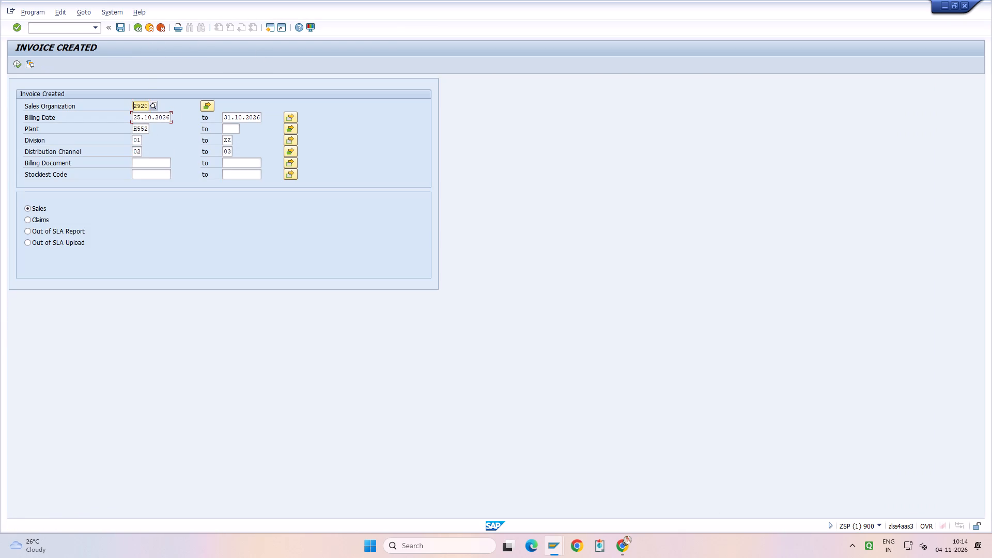
{"action": "key", "text": "ctrl+a"}
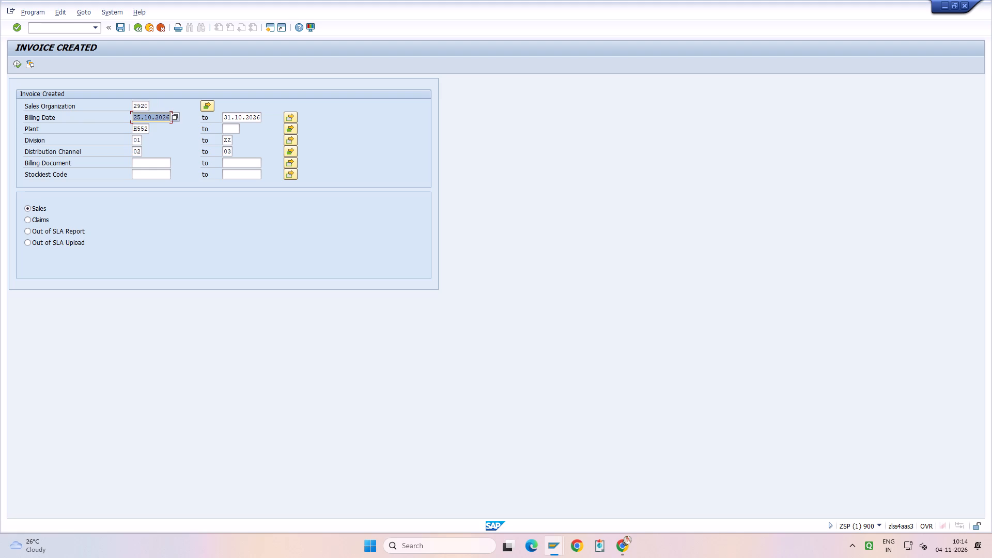
{"action": "type", "text": "24.10.2026"}
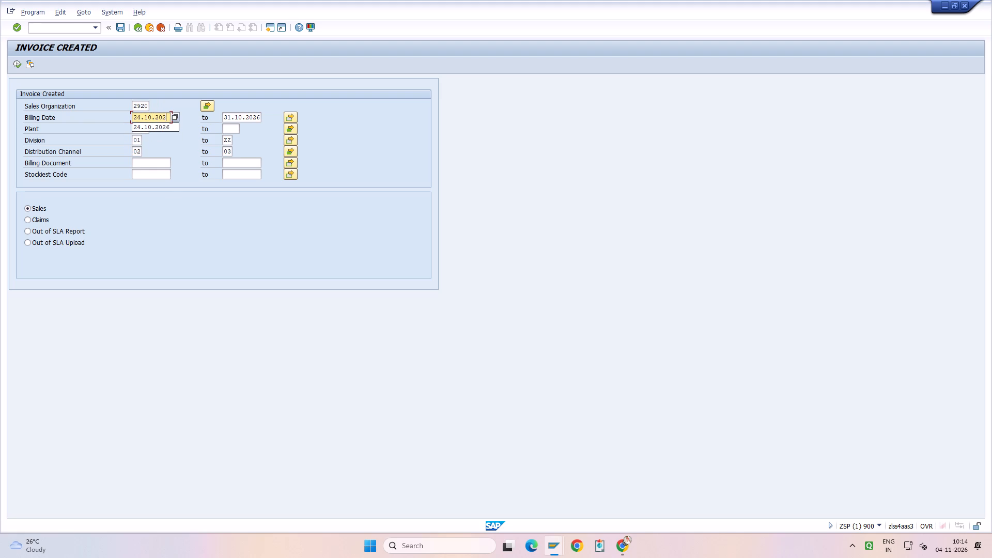
{"action": "key", "text": "F8"}
{"action": "key", "text": "F8"}
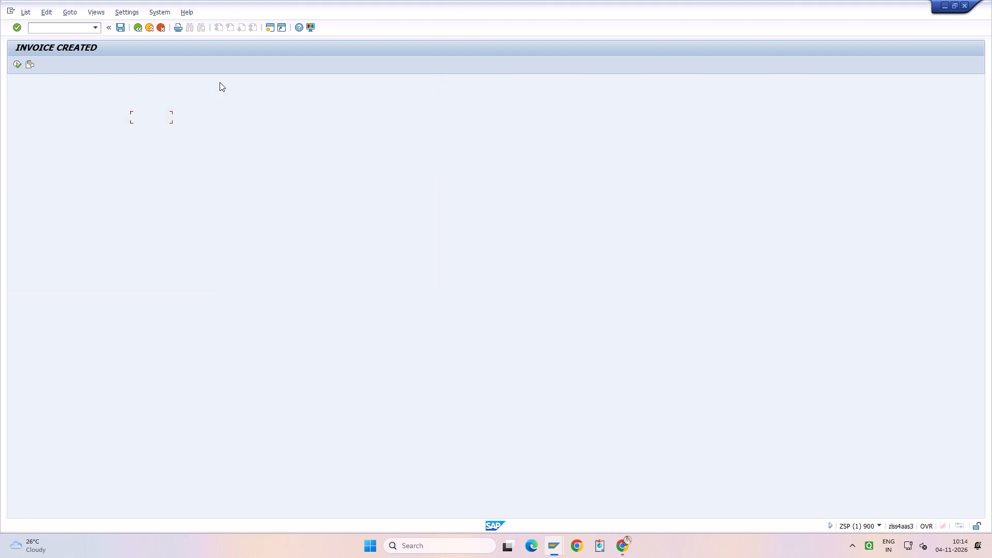
Apply the //DELIVERY layout (Goods Delivery data) to the new invoice list.
{"action": "left_click", "coordinate": [167, 66]}
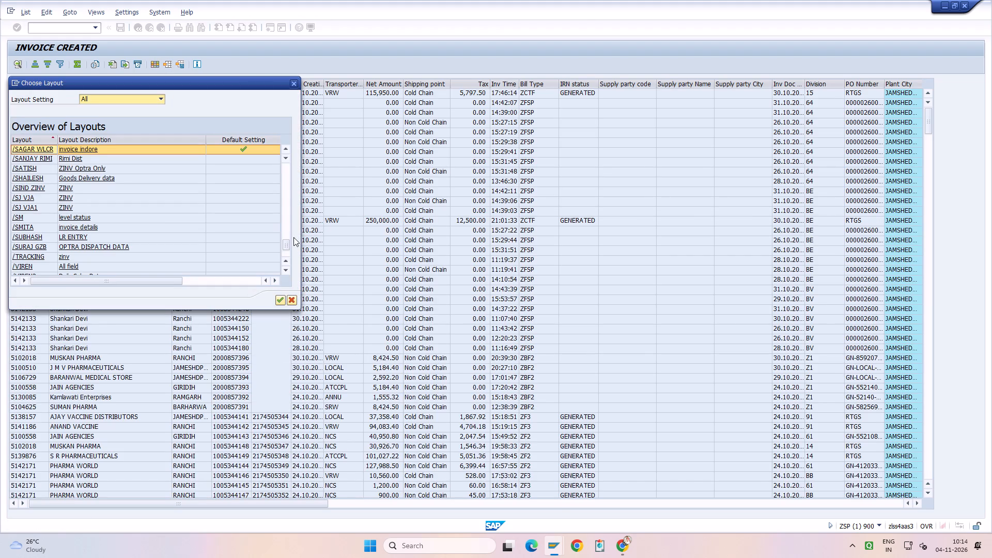
{"action": "left_click_drag", "start_coordinate": [286, 245], "coordinate": [286, 154]}
{"action": "scroll", "coordinate": [136, 240], "scroll_direction": "down", "scroll_amount": 1}
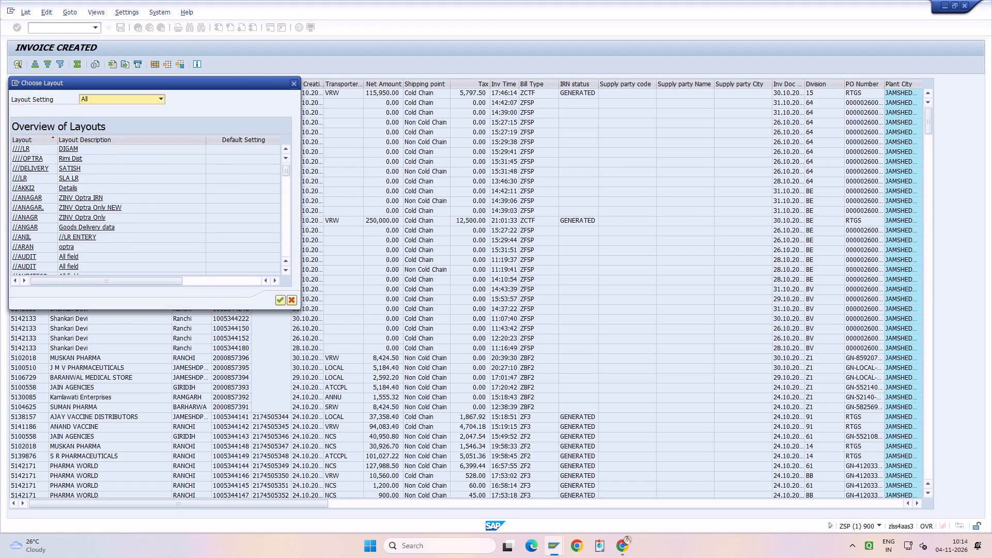
{"action": "scroll", "coordinate": [136, 240], "scroll_direction": "down", "scroll_amount": 2}
{"action": "left_click", "coordinate": [123, 239]}
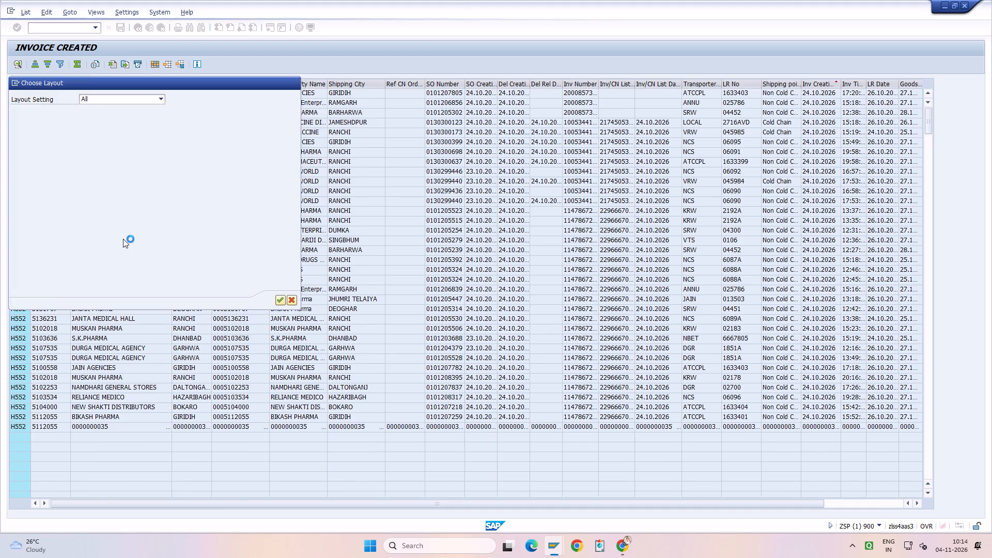
Examine the LR date, goods delivery date and reason columns for the invoices from 24.10.2026 onward.
{"action": "left_click_drag", "start_coordinate": [261, 501], "coordinate": [622, 503]}
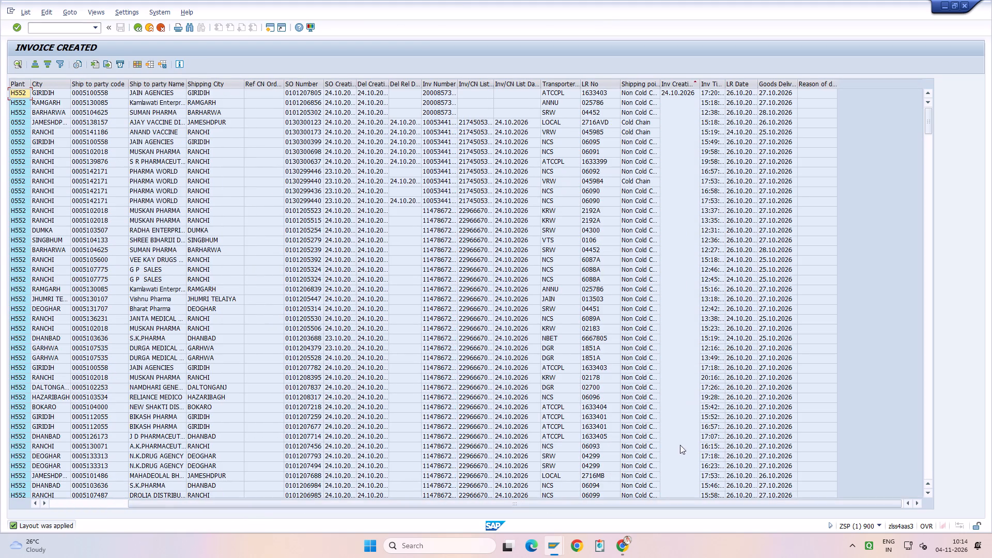
{"action": "scroll", "coordinate": [799, 185], "scroll_direction": "down", "scroll_amount": 4}
{"action": "scroll", "coordinate": [799, 185], "scroll_direction": "up", "scroll_amount": 1}
{"action": "scroll", "coordinate": [799, 186], "scroll_direction": "down", "scroll_amount": 11}
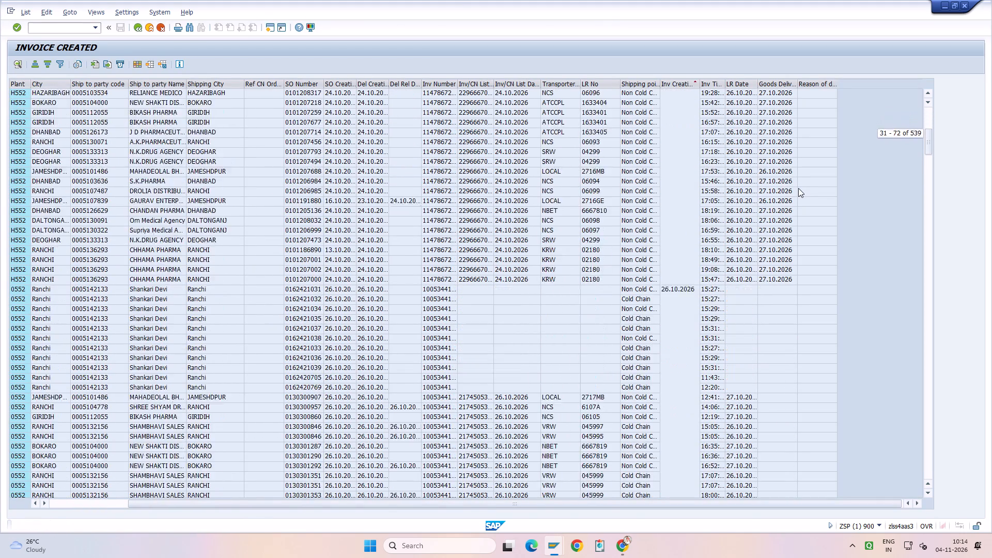
{"action": "scroll", "coordinate": [798, 188], "scroll_direction": "down", "scroll_amount": 14}
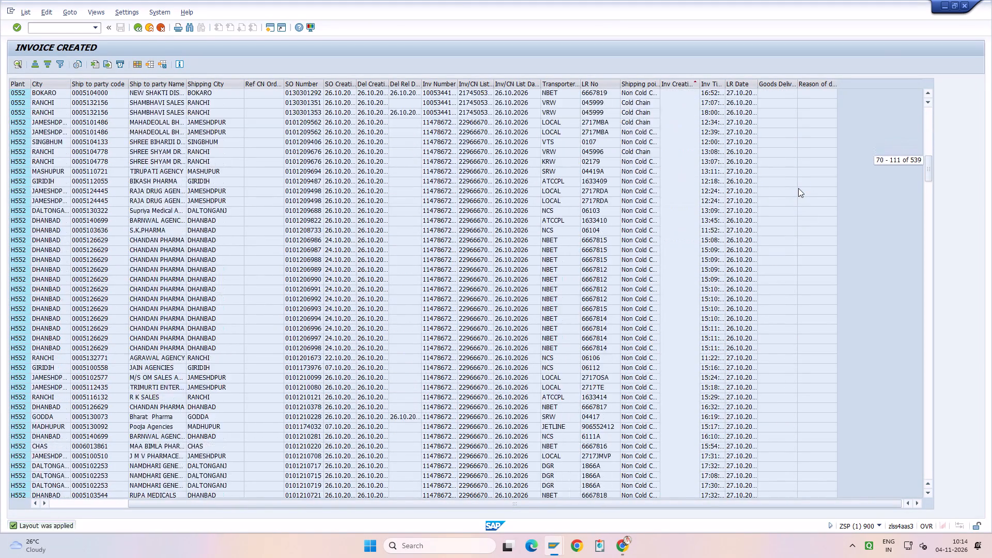
{"action": "scroll", "coordinate": [798, 188], "scroll_direction": "down", "scroll_amount": 3}
{"action": "scroll", "coordinate": [798, 188], "scroll_direction": "down", "scroll_amount": 18}
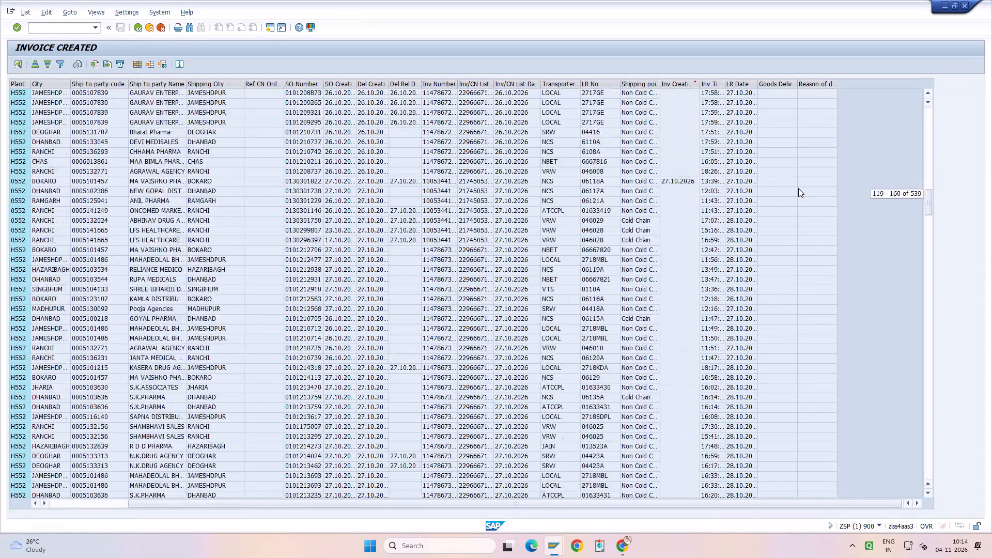
{"action": "scroll", "coordinate": [798, 188], "scroll_direction": "down", "scroll_amount": 18}
{"action": "scroll", "coordinate": [798, 188], "scroll_direction": "down", "scroll_amount": 4}
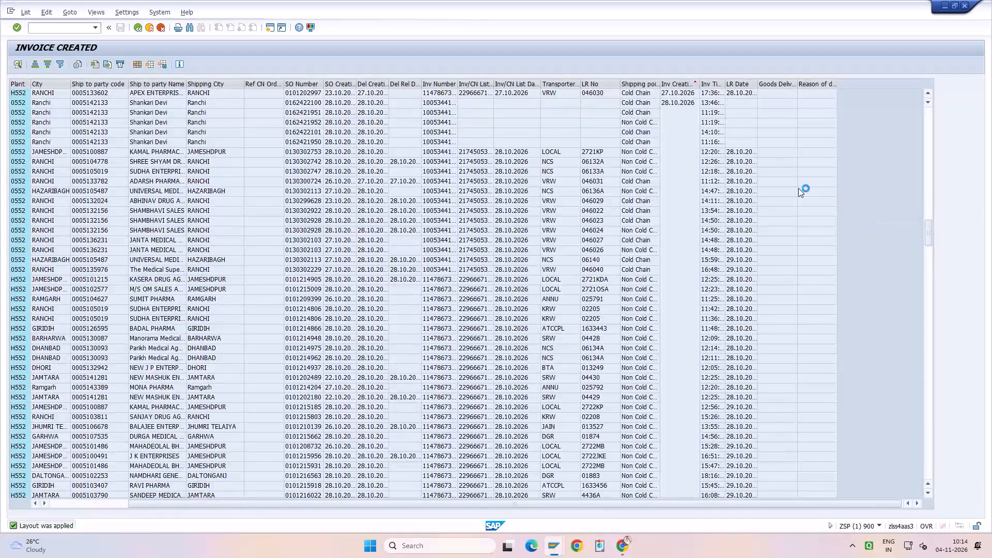
{"action": "scroll", "coordinate": [798, 188], "scroll_direction": "down", "scroll_amount": 13}
{"action": "scroll", "coordinate": [798, 188], "scroll_direction": "down", "scroll_amount": 9}
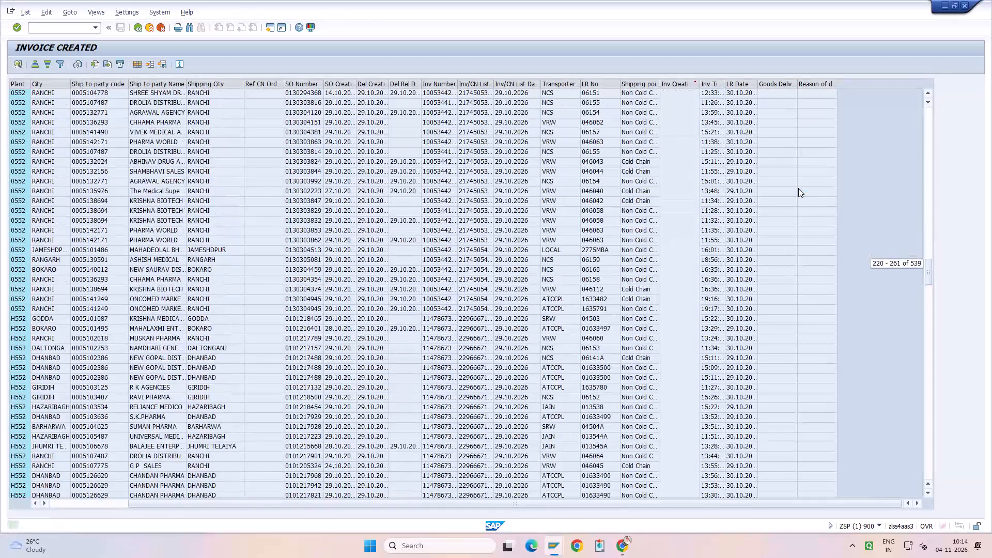
{"action": "scroll", "coordinate": [798, 188], "scroll_direction": "down", "scroll_amount": 20}
{"action": "scroll", "coordinate": [798, 188], "scroll_direction": "down", "scroll_amount": 8}
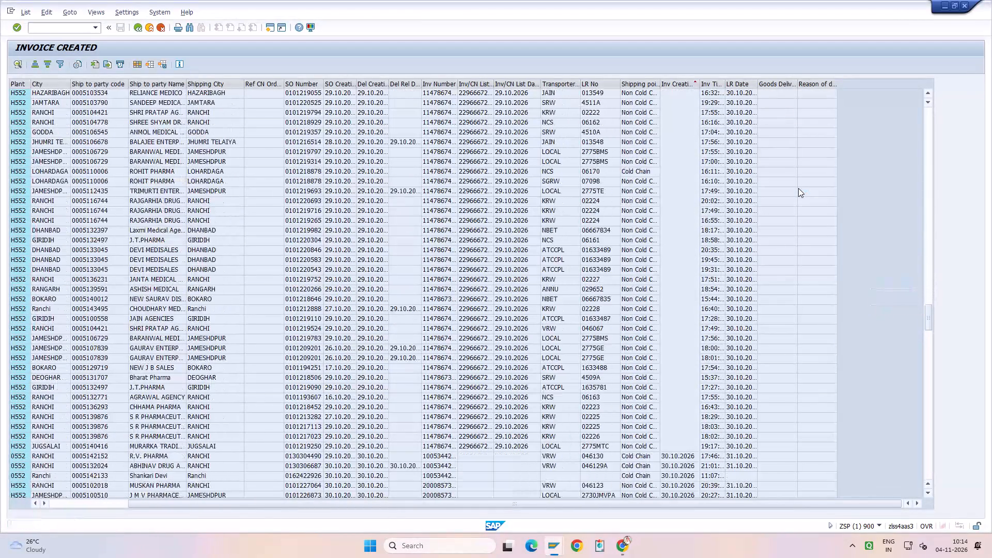
{"action": "scroll", "coordinate": [798, 188], "scroll_direction": "down", "scroll_amount": 18}
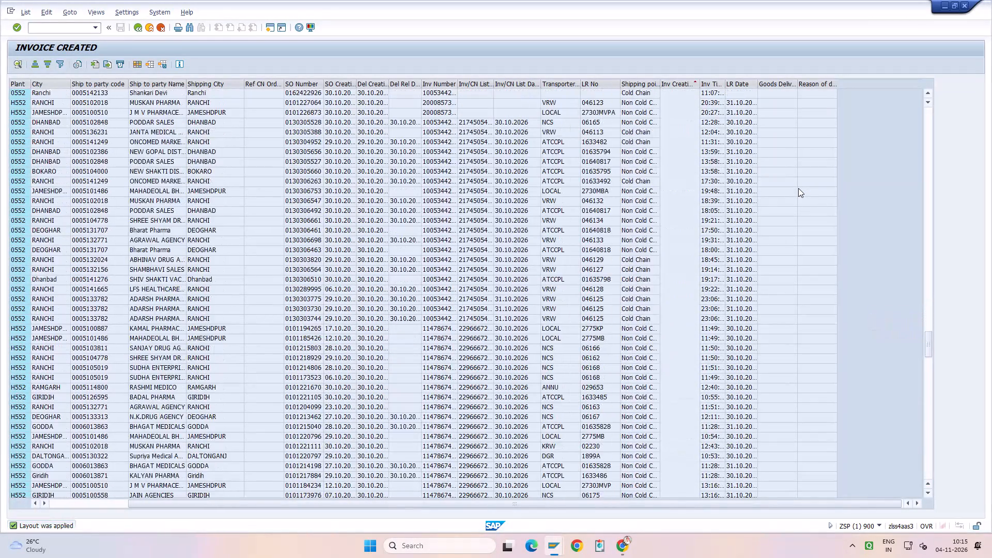
{"action": "scroll", "coordinate": [798, 188], "scroll_direction": "down", "scroll_amount": 18}
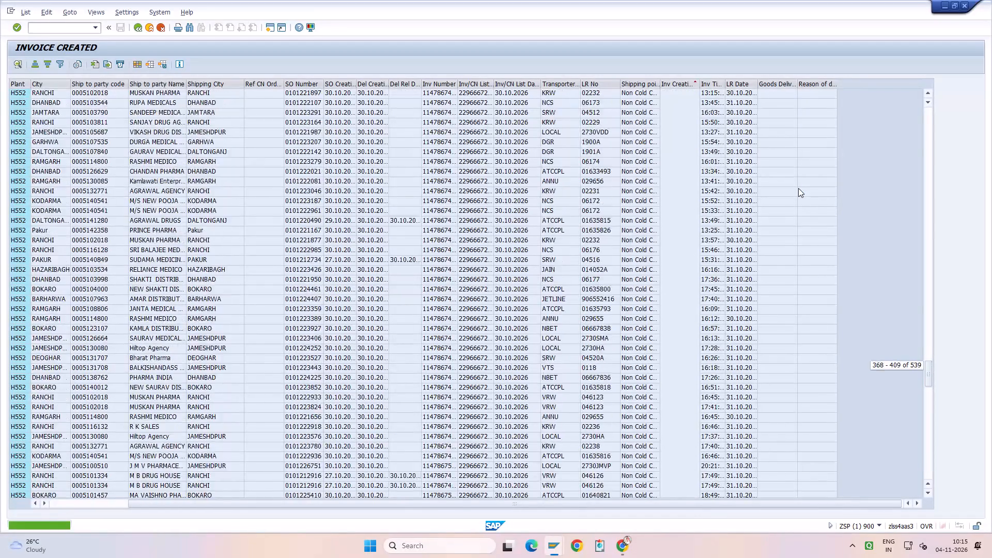
{"action": "scroll", "coordinate": [798, 188], "scroll_direction": "down", "scroll_amount": 20}
{"action": "scroll", "coordinate": [798, 188], "scroll_direction": "down", "scroll_amount": 13}
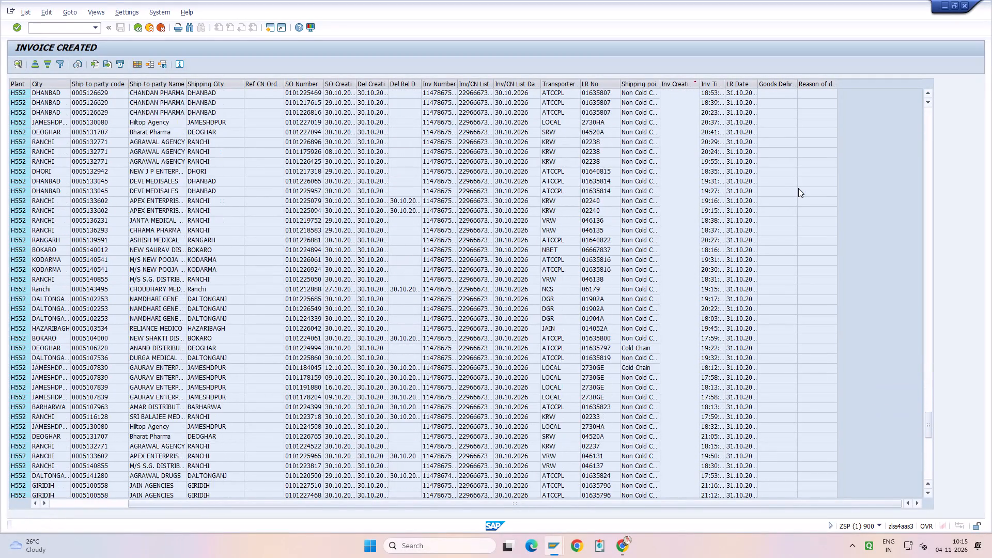
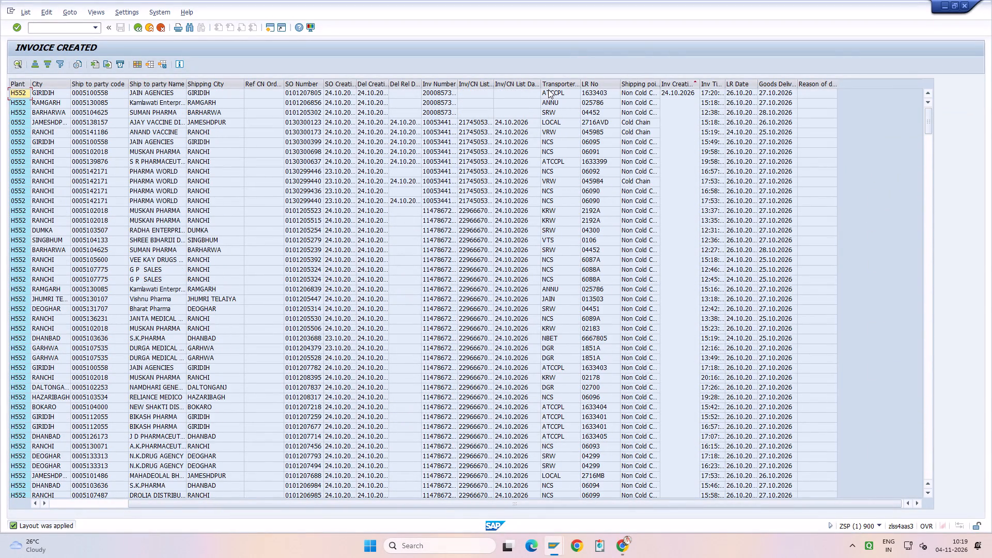
Return to the selection criteria, set the billing start date to 26.10.2026, and execute the report again.
{"action": "scroll", "coordinate": [487, 133], "scroll_direction": "up", "scroll_amount": 5}
{"action": "left_click", "coordinate": [136, 28]}
{"action": "left_click", "coordinate": [163, 115]}
{"action": "key", "text": "ctrl+a"}
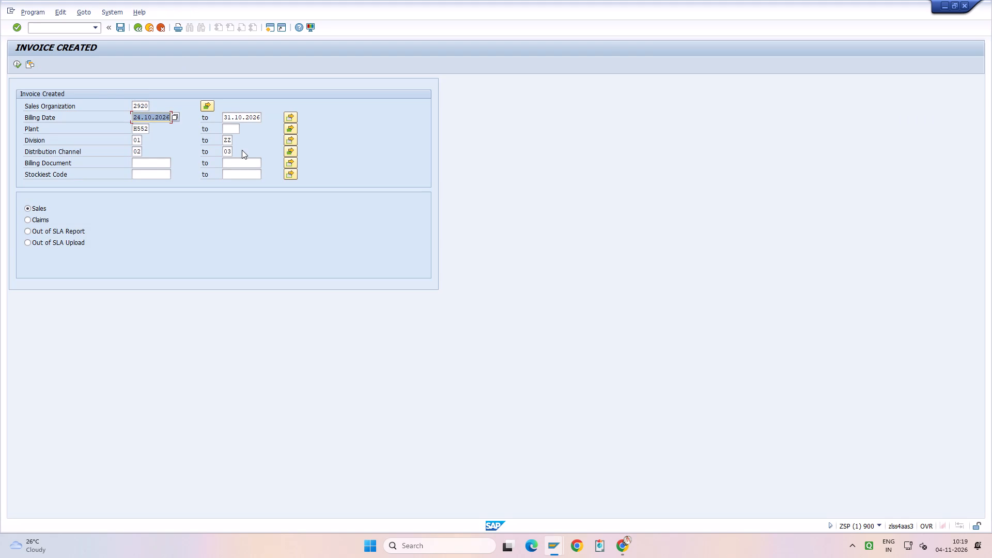
{"action": "key", "text": "2"}
{"action": "type", "text": "6.10.2026"}
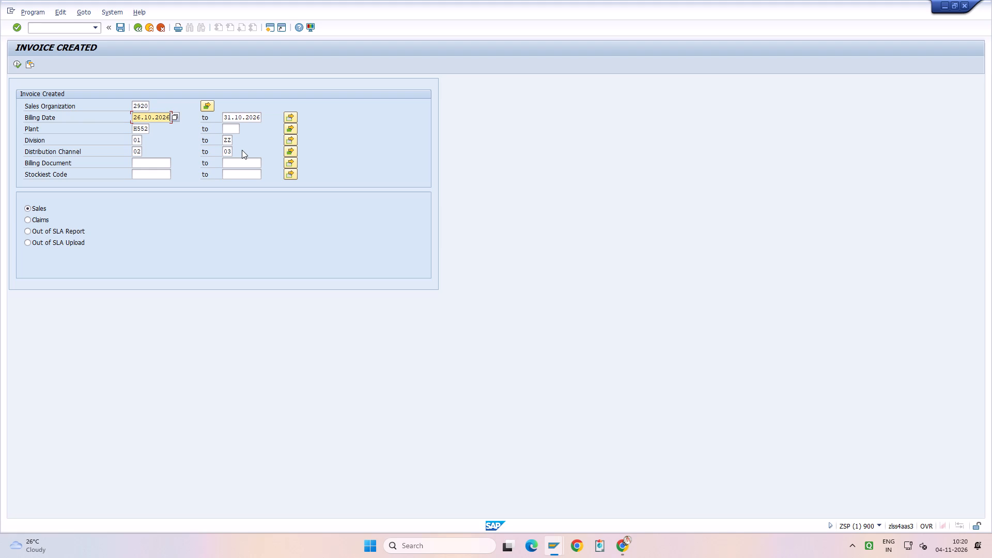
{"action": "key", "text": "F8"}
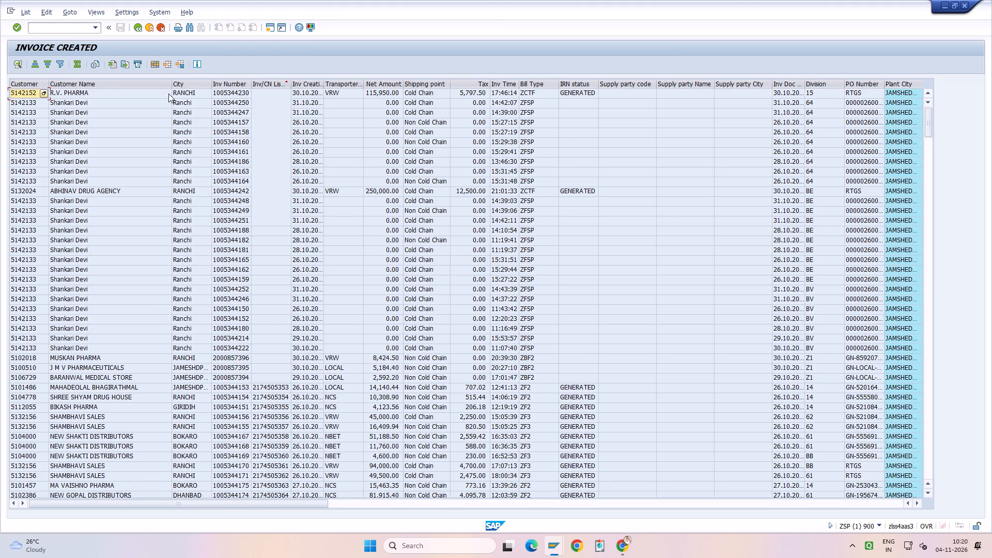
Apply the //DELIVERY layout (Goods Delivery data) to the invoice list and check its LR and goods delivery columns.
{"action": "left_click", "coordinate": [168, 65]}
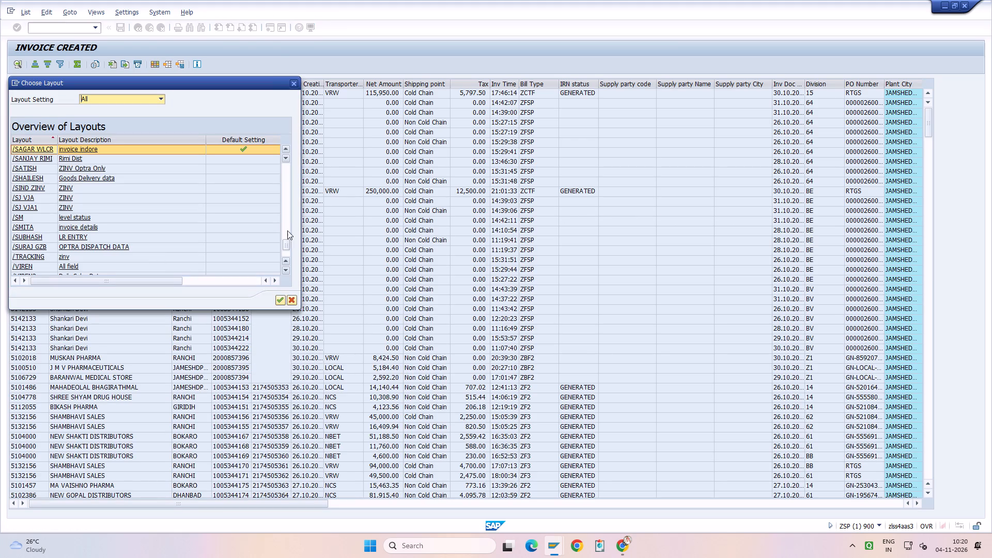
{"action": "left_click_drag", "start_coordinate": [285, 244], "coordinate": [288, 155]}
{"action": "scroll", "coordinate": [204, 205], "scroll_direction": "down", "scroll_amount": 3}
{"action": "left_click", "coordinate": [147, 237]}
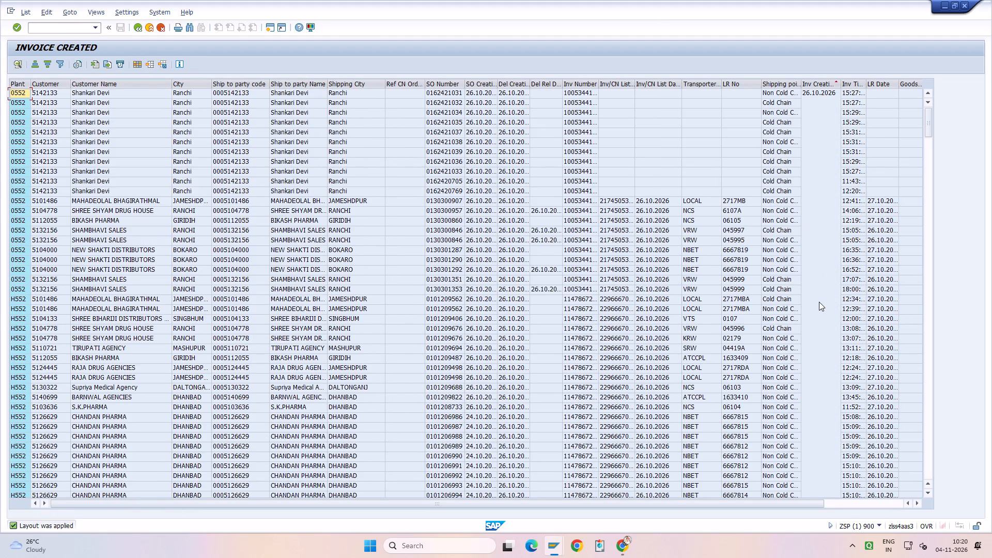
{"action": "left_click_drag", "start_coordinate": [533, 504], "coordinate": [704, 520]}
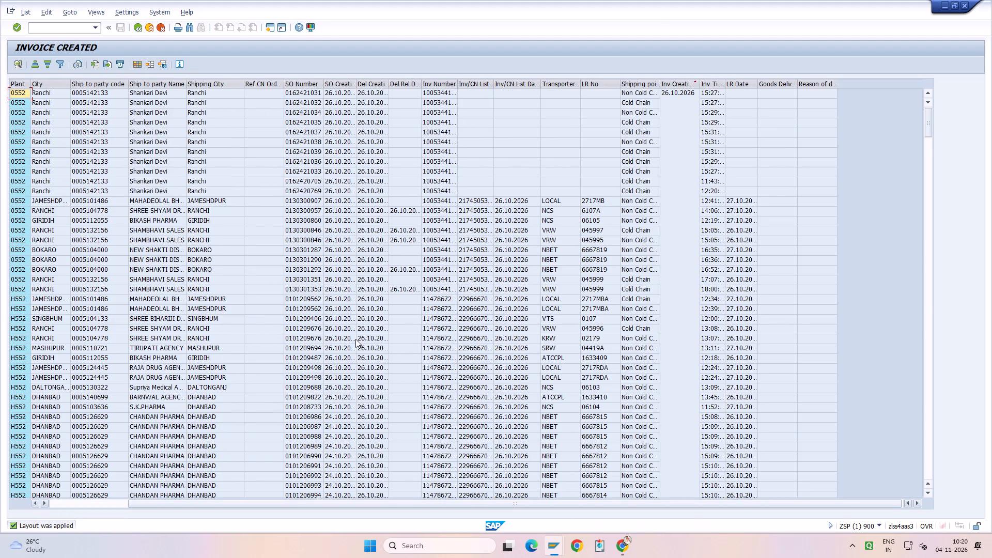
Export the invoice list to a local file in the Text with Tabs format.
{"action": "left_click", "coordinate": [25, 15]}
{"action": "left_click", "coordinate": [54, 51]}
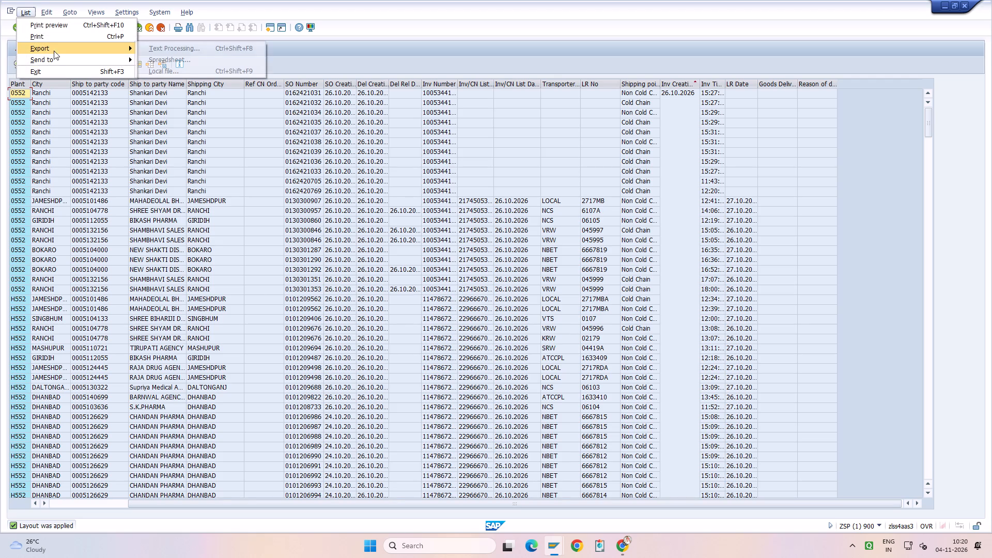
{"action": "left_click", "coordinate": [163, 69]}
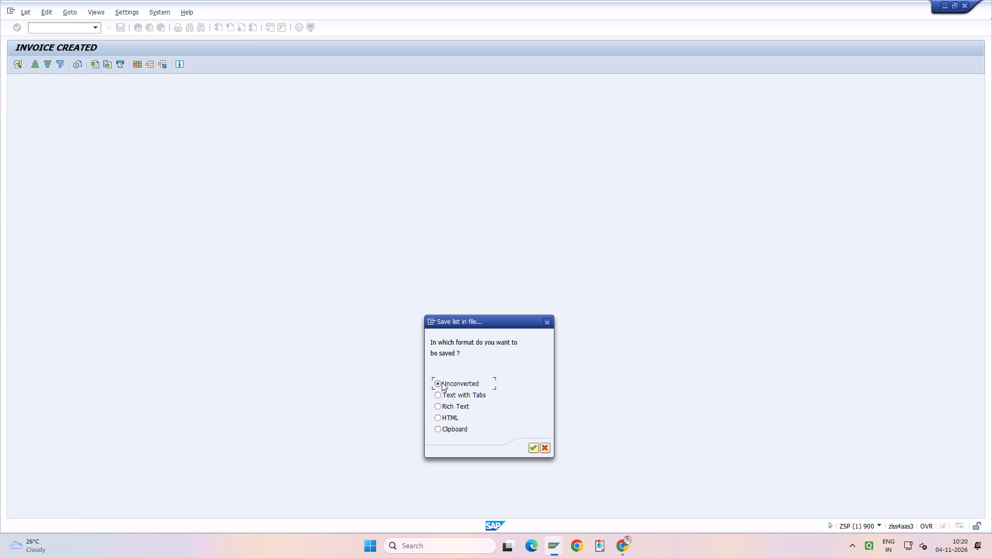
{"action": "left_click", "coordinate": [457, 392]}
{"action": "left_click", "coordinate": [533, 449]}
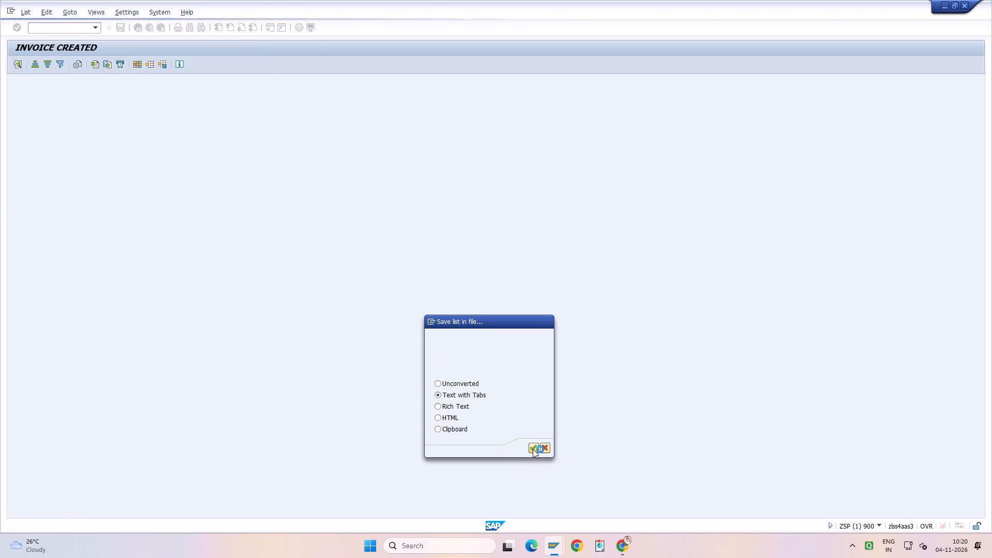
Choose the 10. OCTUBER 2026 folder inside the desktop's GOODS DELIVERIES folder as the export directory.
{"action": "left_click", "coordinate": [275, 201]}
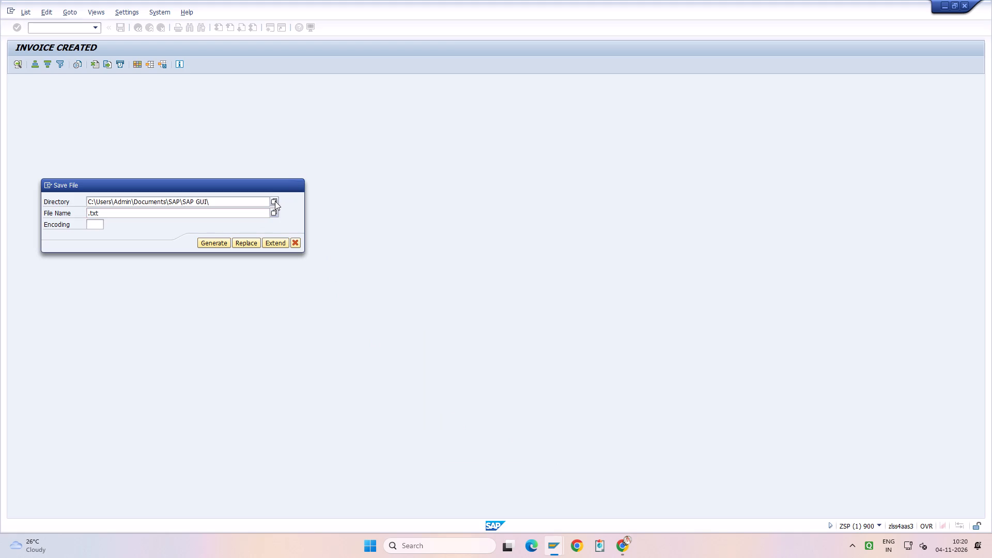
{"action": "left_click", "coordinate": [75, 273]}
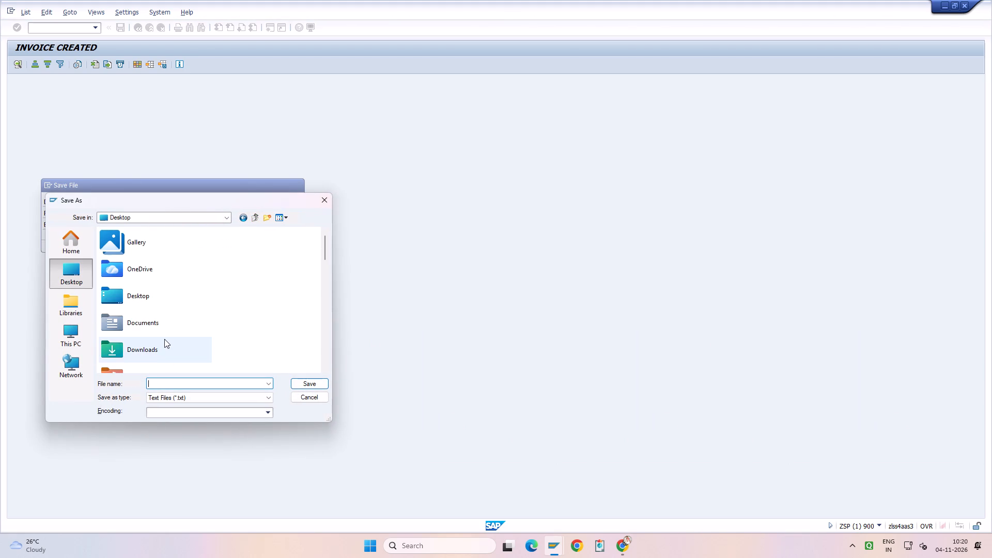
{"action": "scroll", "coordinate": [164, 339], "scroll_direction": "down", "scroll_amount": 6}
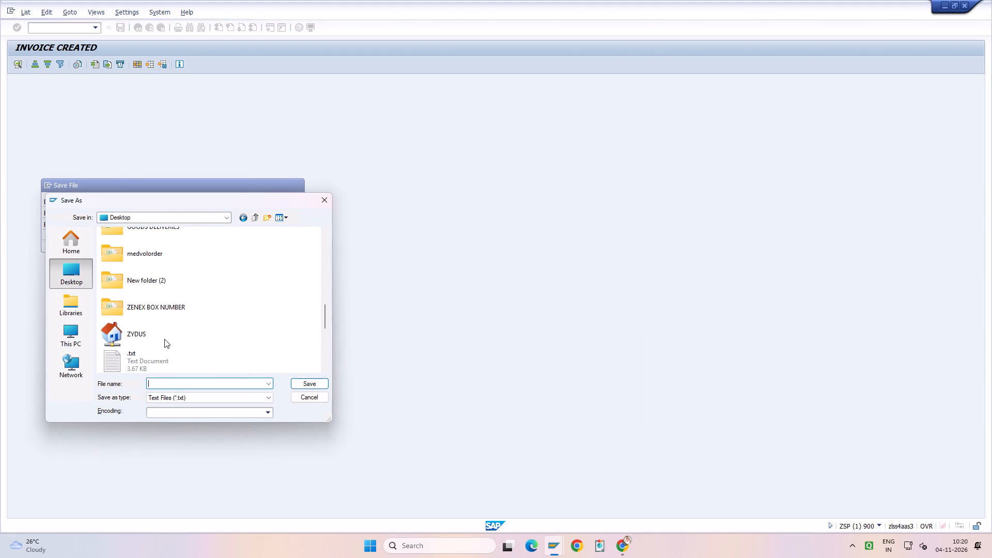
{"action": "scroll", "coordinate": [165, 293], "scroll_direction": "up", "scroll_amount": 1}
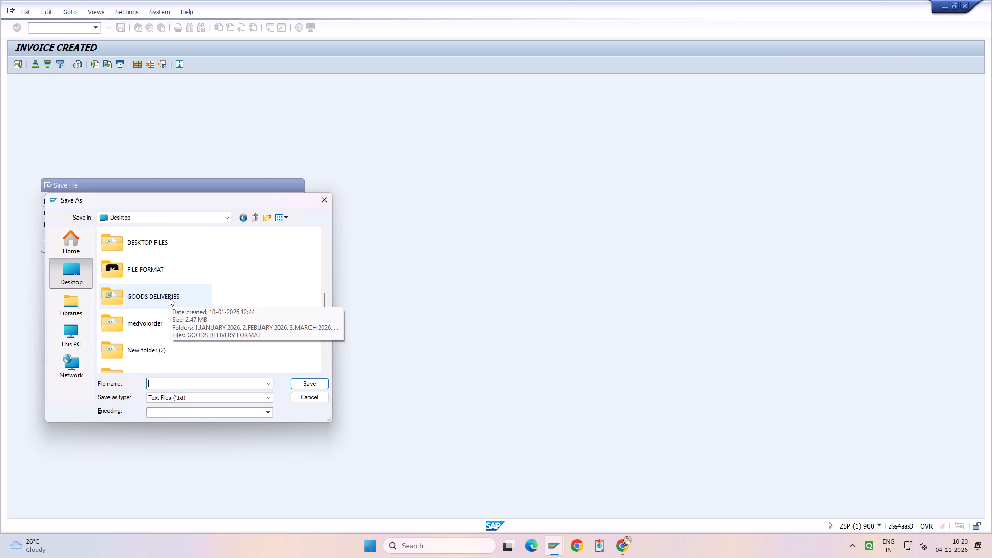
{"action": "double_click", "coordinate": [169, 298]}
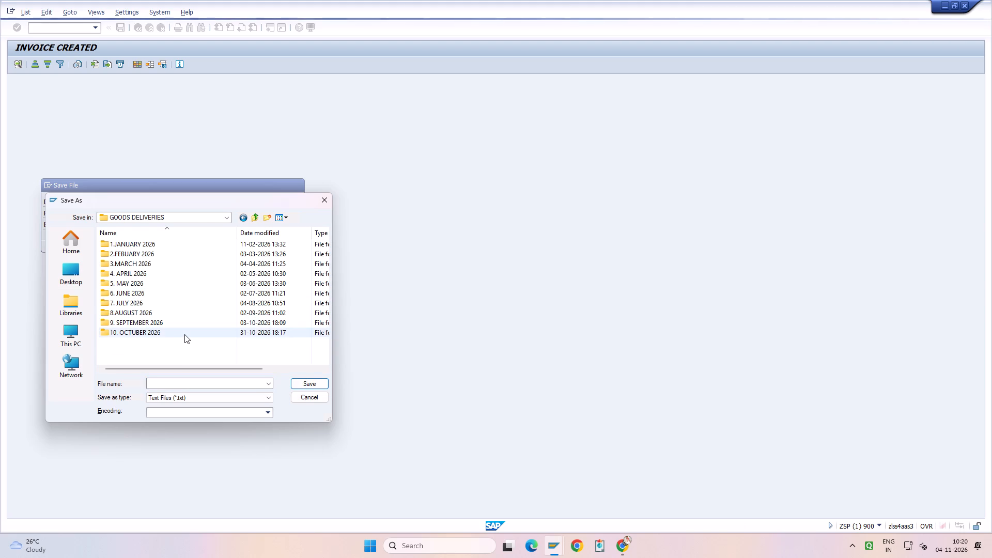
{"action": "double_click", "coordinate": [184, 334]}
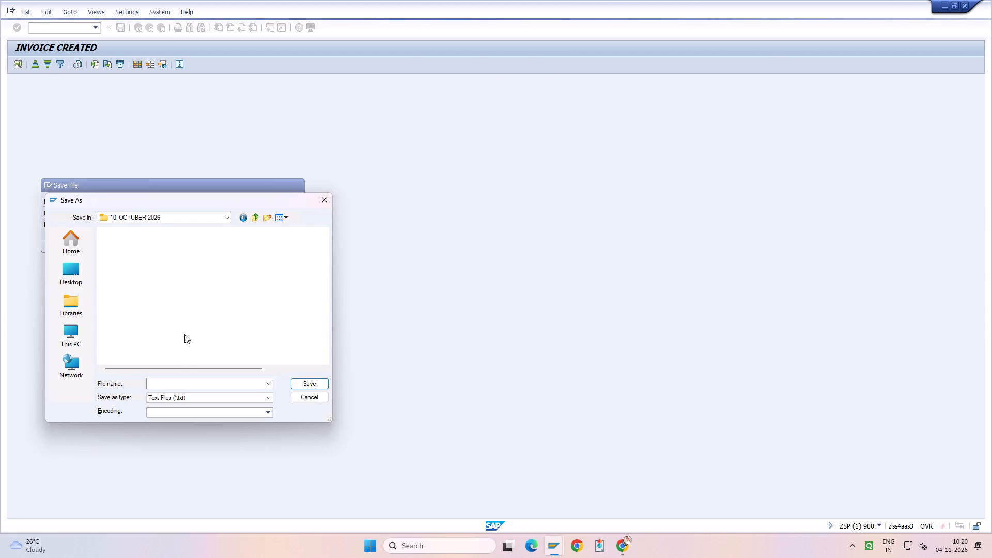
Set the export type to spreadsheet (*.xlsx), name the file 26.10.2026 - 30.10.2026, and generate it.
{"action": "left_click", "coordinate": [196, 398]}
{"action": "left_click", "coordinate": [199, 412]}
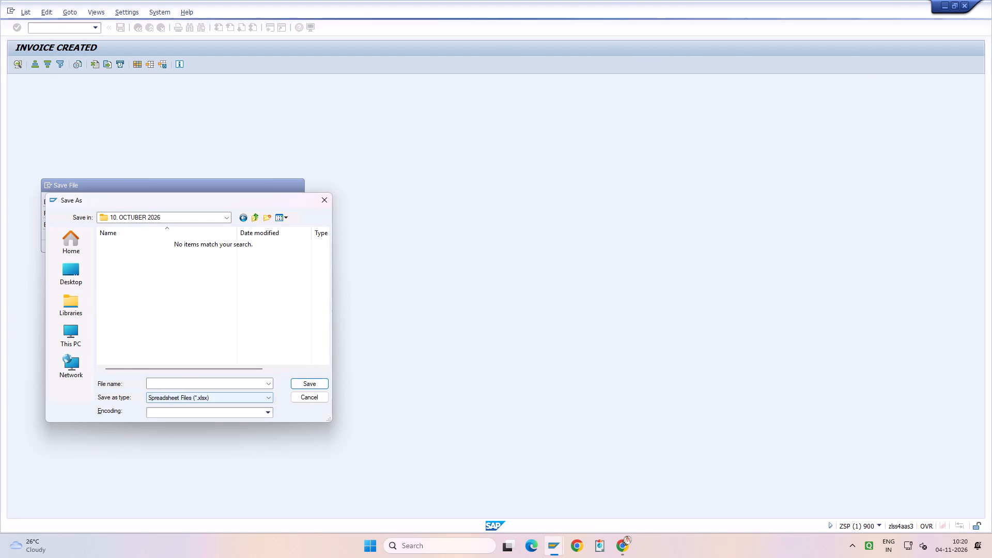
{"action": "left_click", "coordinate": [187, 382]}
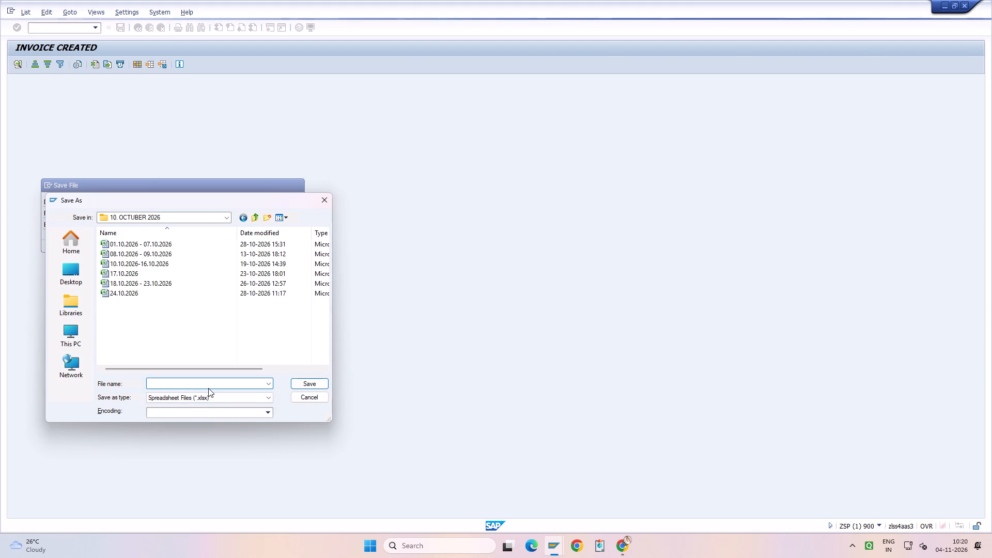
{"action": "type", "text": "26.10.2026"}
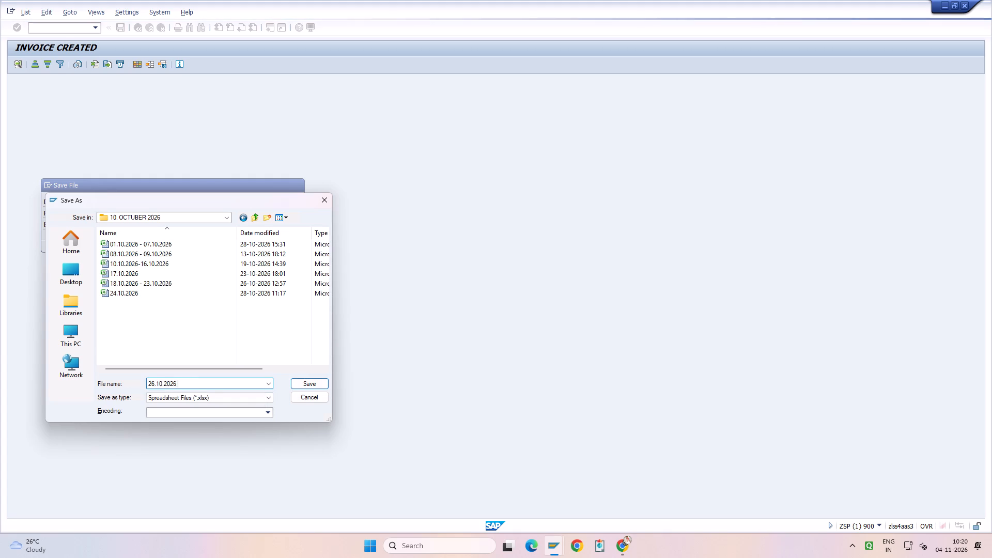
{"action": "key", "text": "space"}
{"action": "type", "text": "-"}
{"action": "key", "text": "space"}
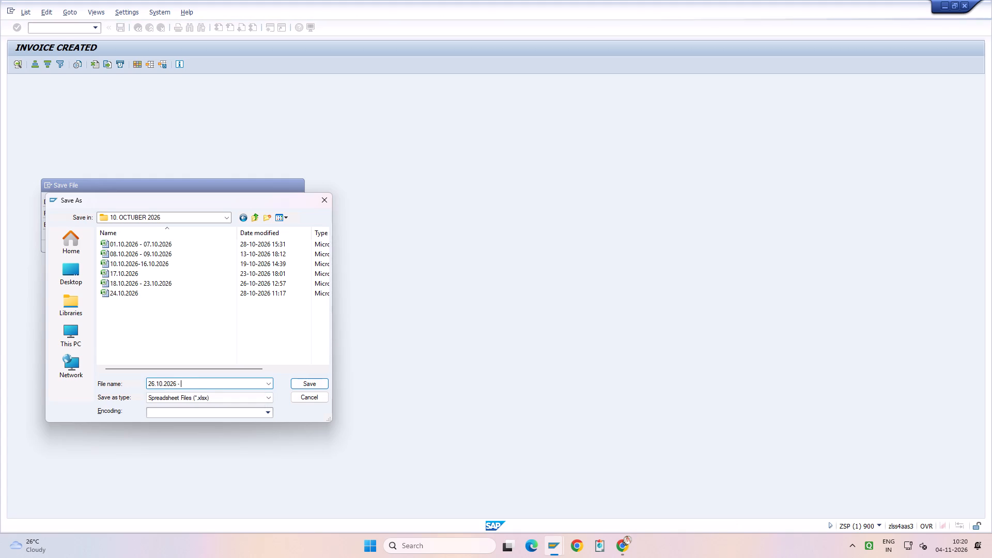
{"action": "type", "text": "30.10.2026"}
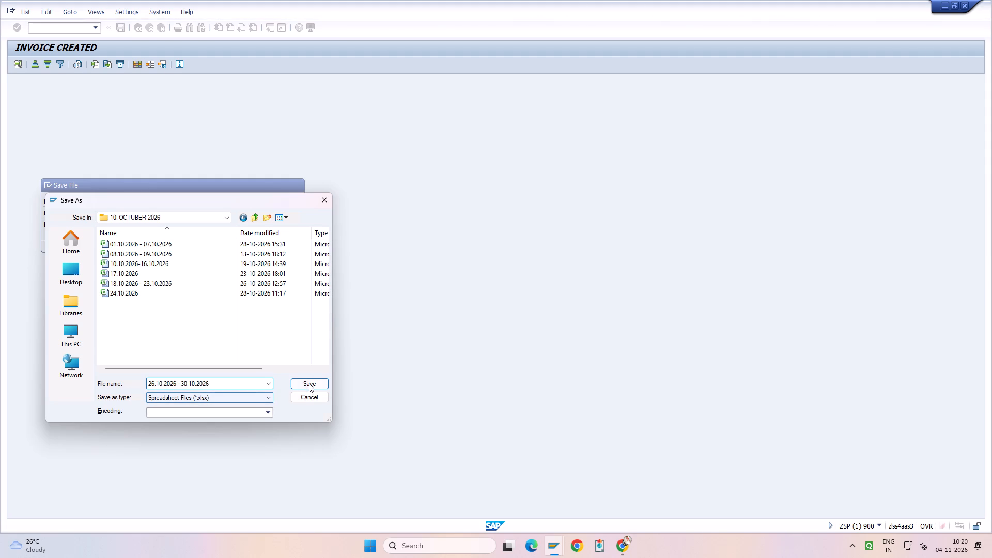
{"action": "left_click", "coordinate": [311, 383]}
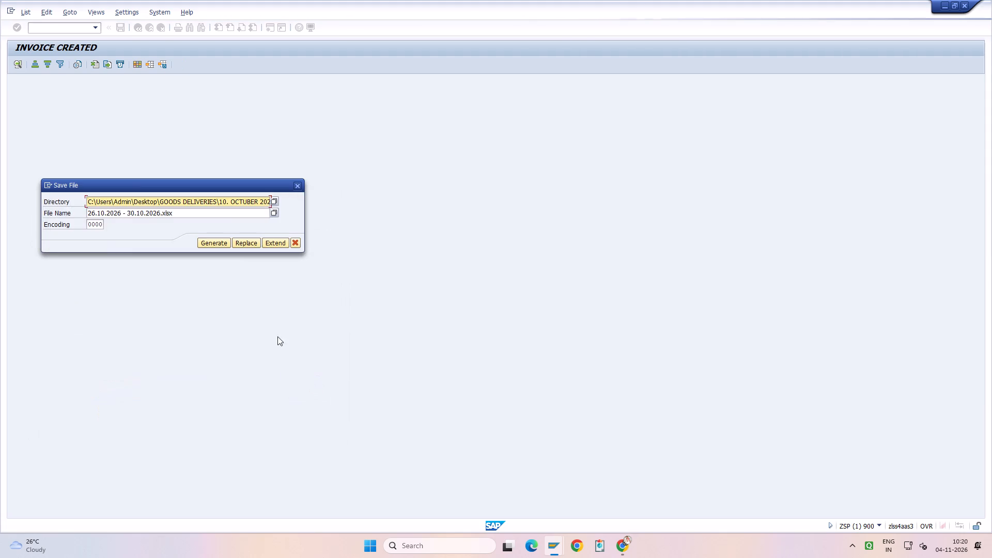
{"action": "left_click", "coordinate": [220, 241]}
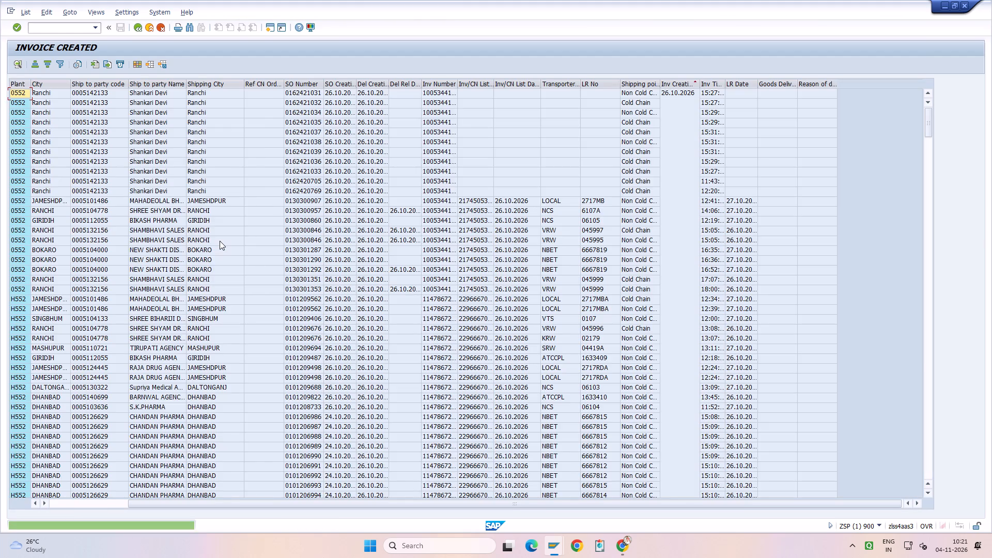
Open the exported 26.10.2026 - 30.10.2026 workbook from the desktop's GOODS DELIVERIES, 10. OCTUBER 2026 folder in Excel.
{"action": "key", "text": "super+d"}
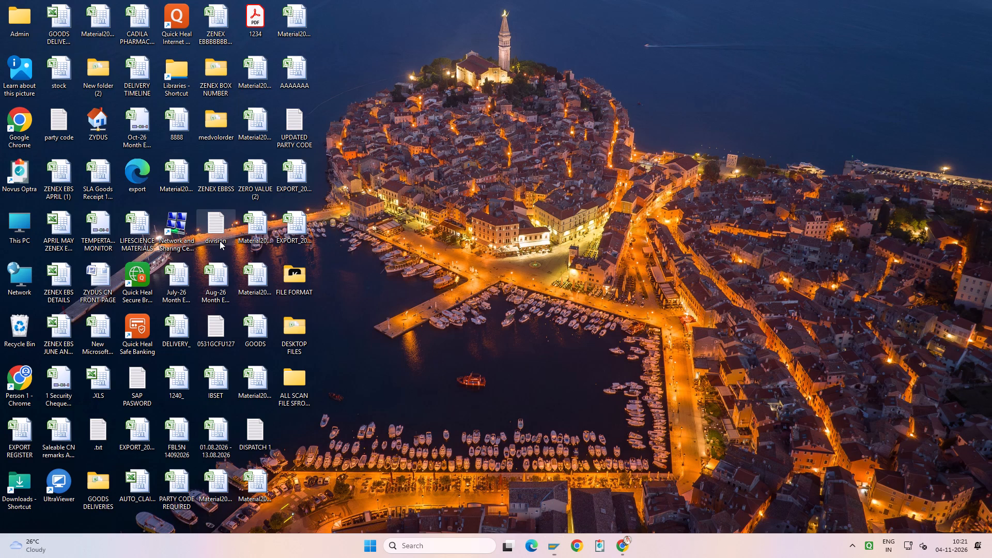
{"action": "double_click", "coordinate": [98, 491]}
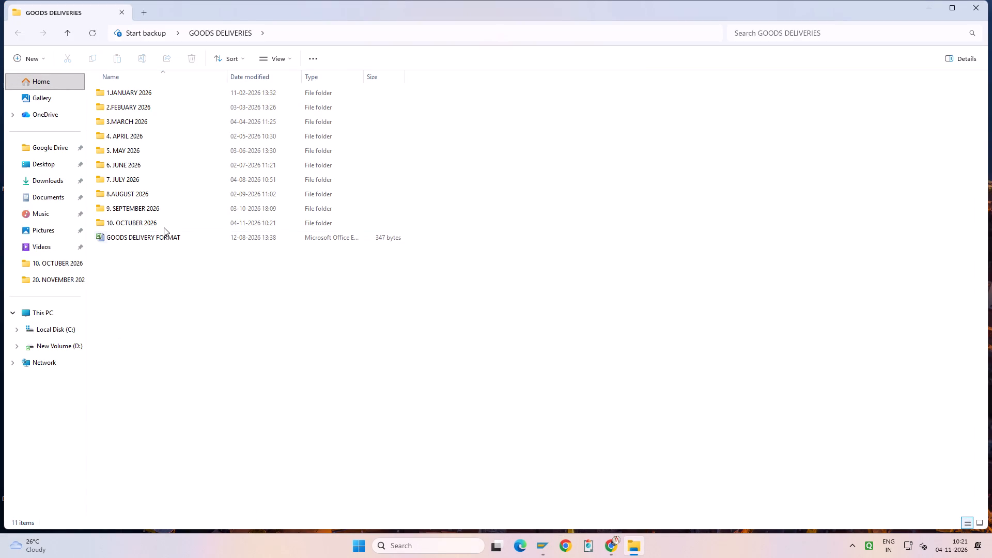
{"action": "double_click", "coordinate": [167, 221]}
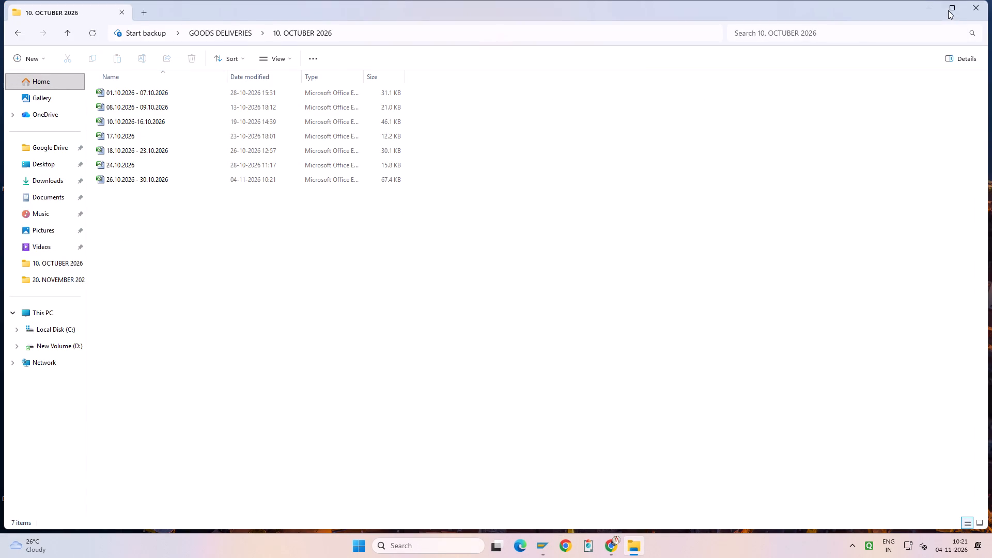
{"action": "left_click", "coordinate": [948, 10]}
{"action": "double_click", "coordinate": [206, 176]}
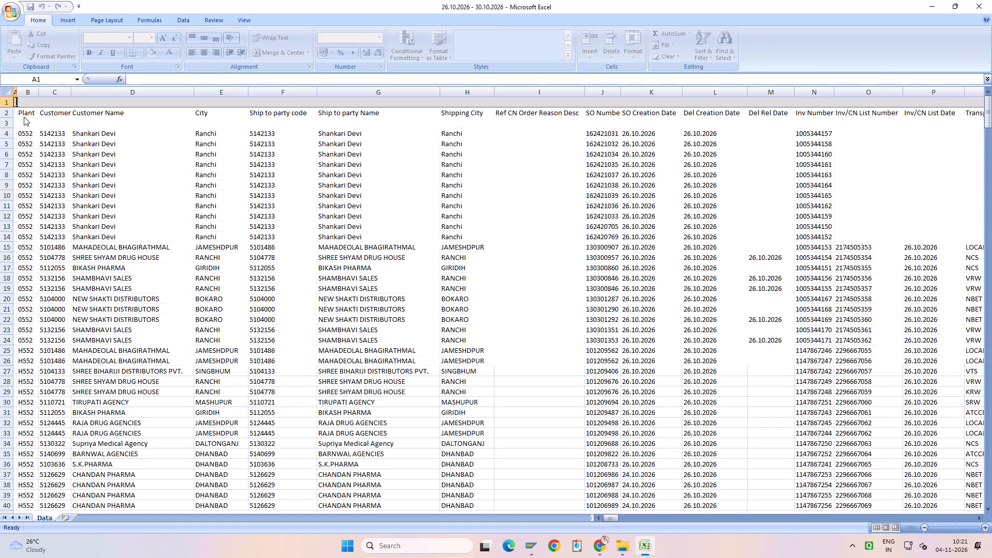
Delete the blank row above the headers, the blank row below them, and the empty column before Plant.
{"action": "left_click", "coordinate": [0, 101]}
{"action": "key", "text": "ctrl+minus"}
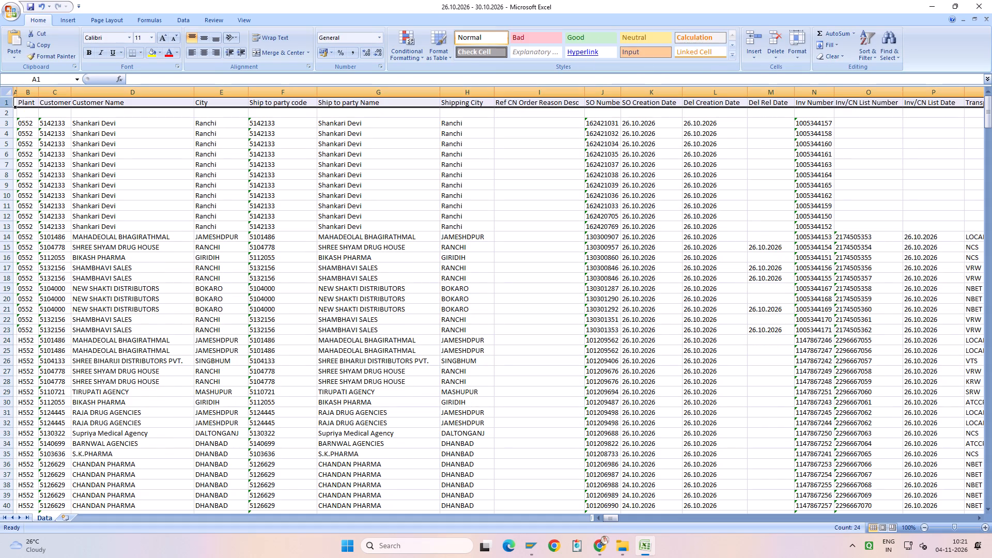
{"action": "left_click", "coordinate": [3, 110]}
{"action": "key", "text": "ctrl+minus"}
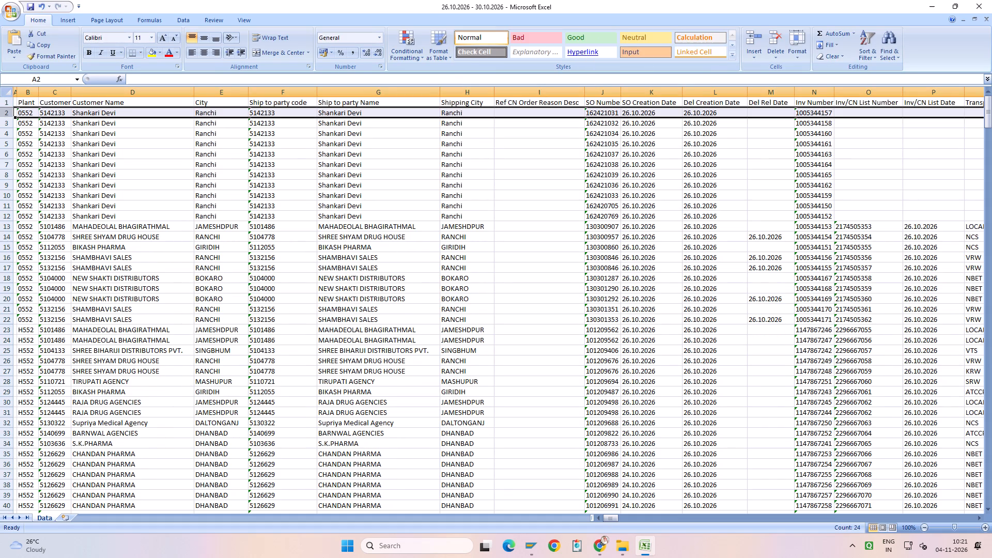
{"action": "left_click_drag", "start_coordinate": [18, 93], "coordinate": [31, 94]}
{"action": "left_click", "coordinate": [19, 94]}
{"action": "key", "text": "ctrl+minus"}
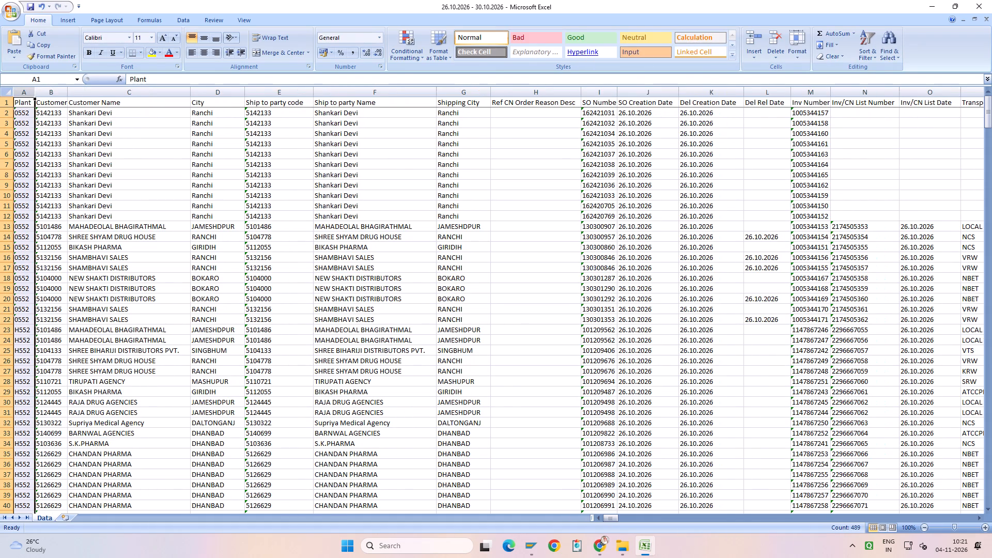
Autofit the width of all columns in the Data sheet.
{"action": "left_click", "coordinate": [5, 91]}
{"action": "double_click", "coordinate": [35, 93]}
Add filters to the header row, look over the headers through Reason of delay/Remarks, and return to the Plant header.
{"action": "left_click", "coordinate": [6, 100]}
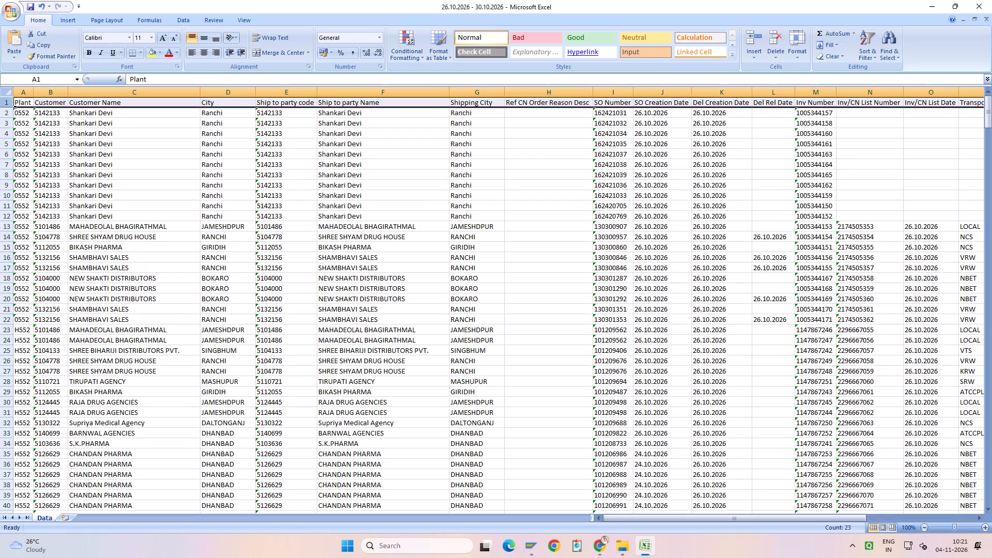
{"action": "left_click", "coordinate": [867, 51]}
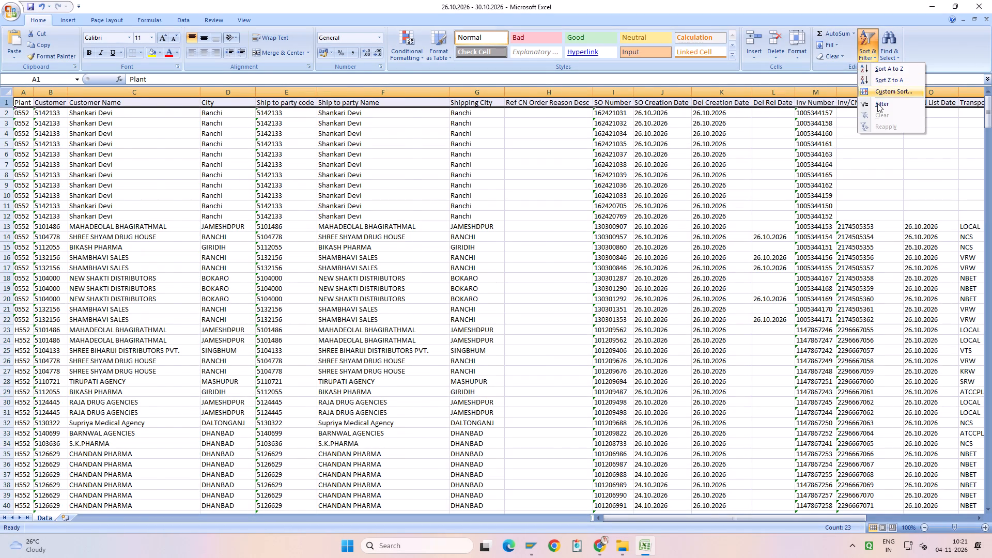
{"action": "left_click", "coordinate": [877, 103]}
{"action": "scroll", "coordinate": [851, 150], "scroll_direction": "up", "scroll_amount": 5}
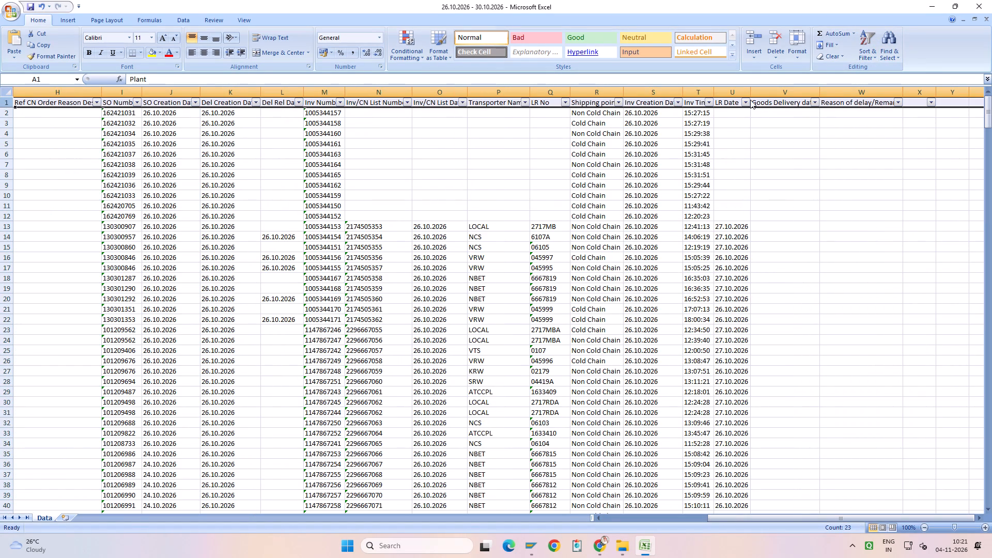
{"action": "left_click", "coordinate": [727, 101]}
{"action": "key", "text": "ctrl+Left"}
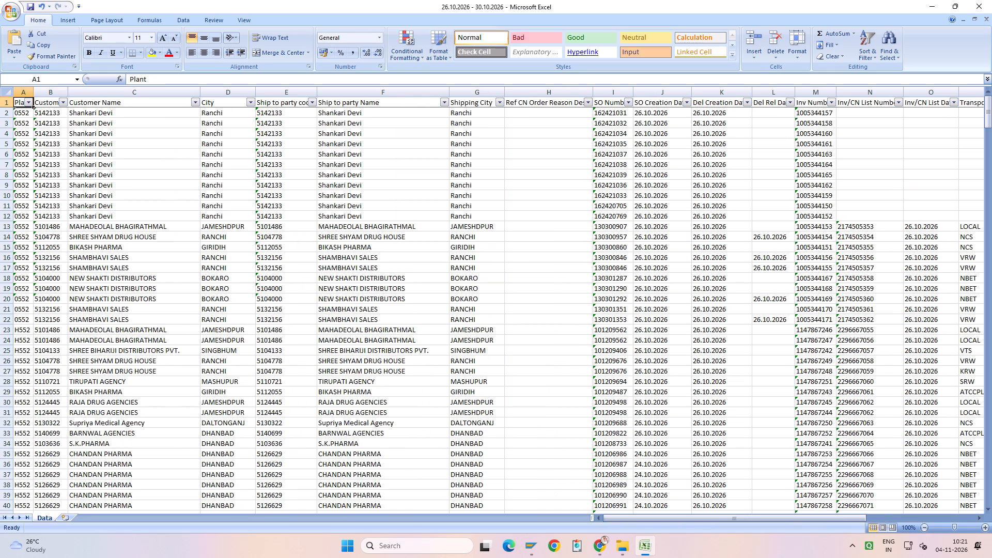
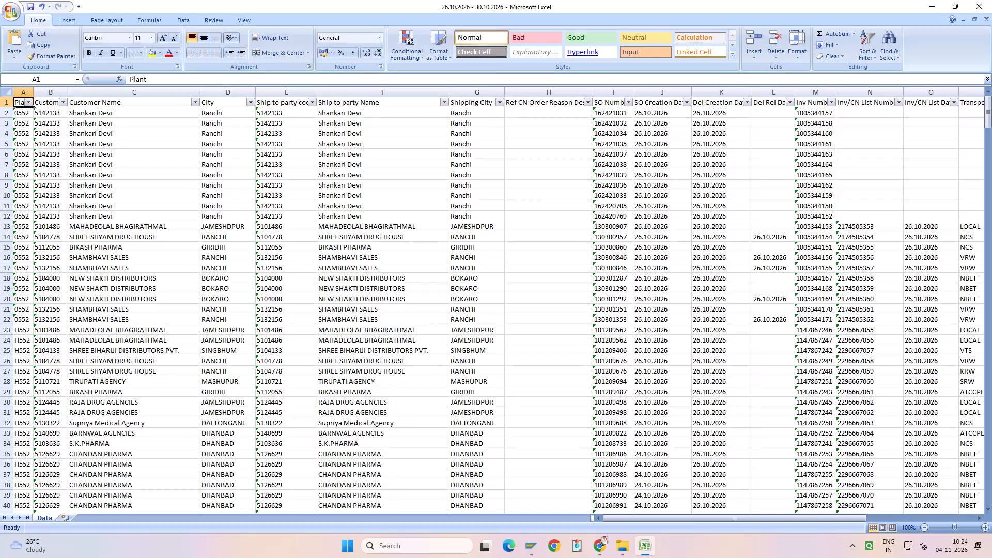
Save the 26.10.2026 - 30.10.2026 workbook, and close it along with the 10. OCTUBER 2026 folder window.
{"action": "scroll", "coordinate": [675, 215], "scroll_direction": "up", "scroll_amount": 4}
{"action": "key", "text": "ctrl+s"}
{"action": "left_click", "coordinate": [981, 6]}
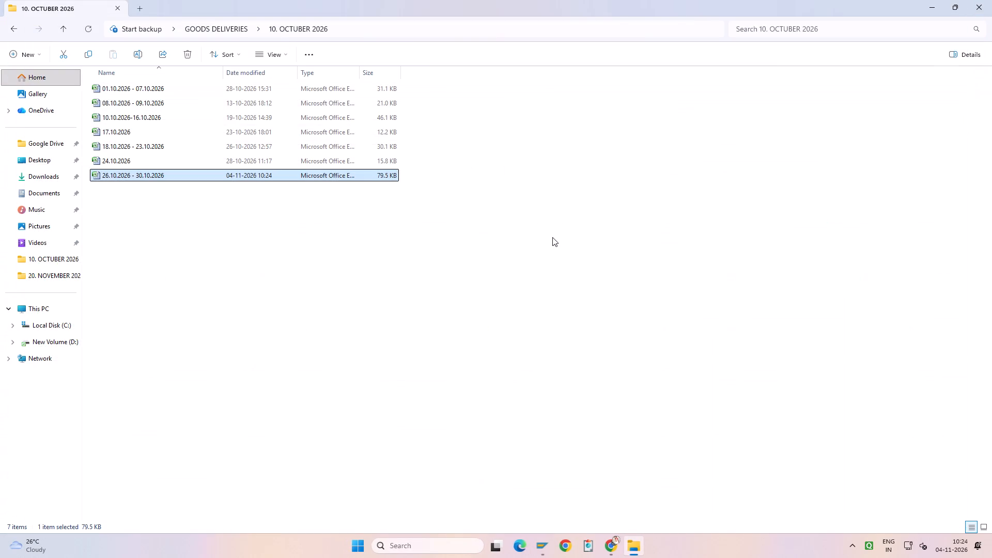
{"action": "left_click", "coordinate": [990, 7]}
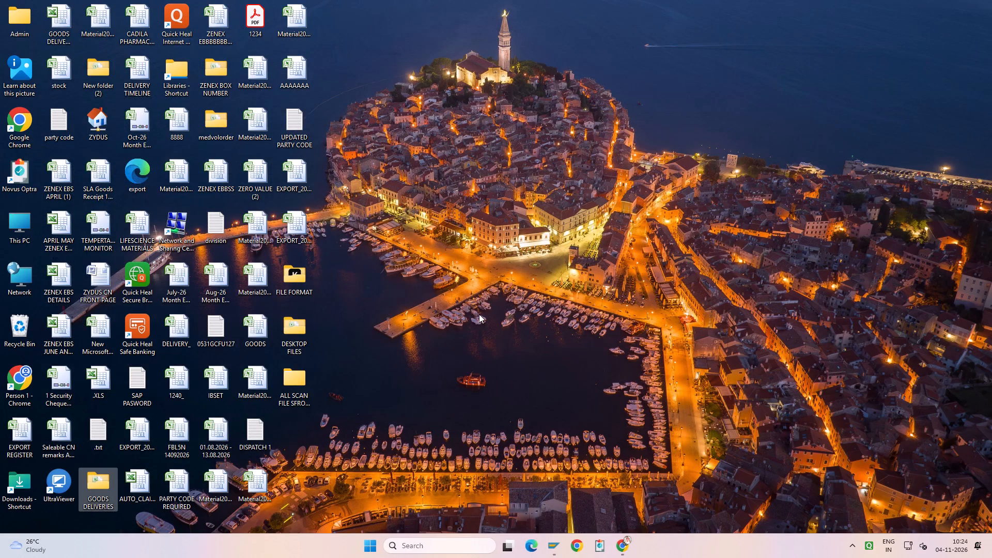
Delete the Material20… export files from the desktop: those near DISPATCH 1, both pairs beside ZERO VALUE (2), and the one below 8888.
{"action": "left_click", "coordinate": [265, 477]}
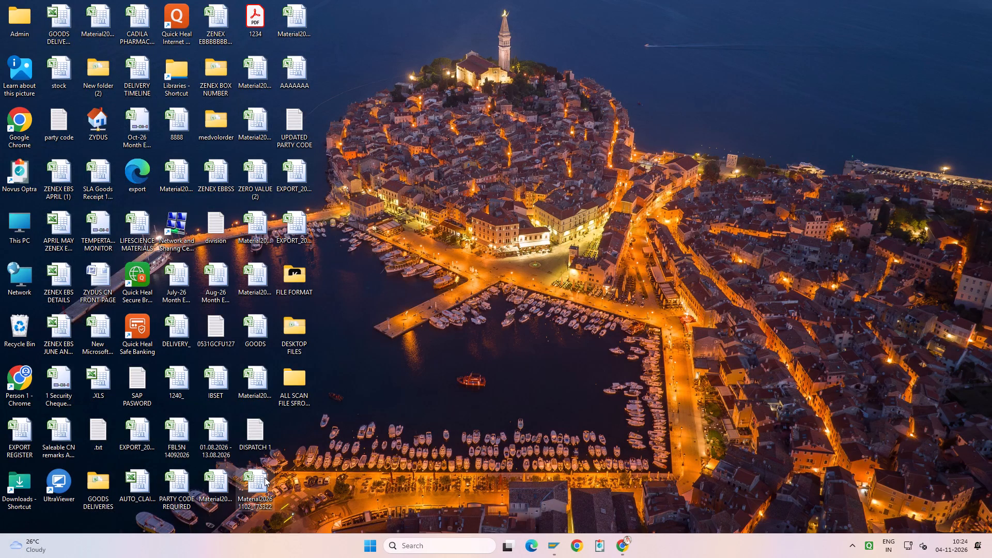
{"action": "key", "text": "Delete"}
{"action": "left_click", "coordinate": [228, 495]}
{"action": "key", "text": "Delete"}
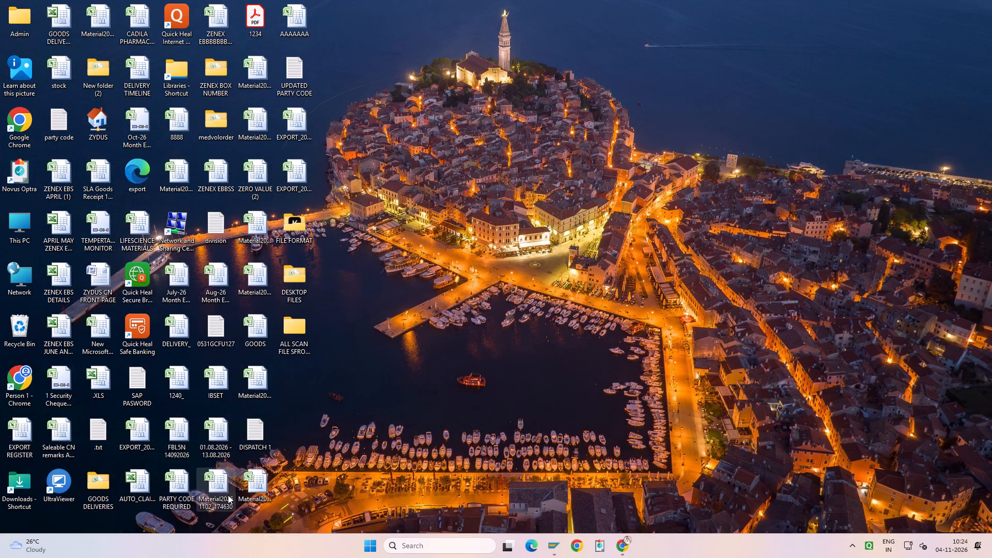
{"action": "left_click", "coordinate": [258, 486]}
{"action": "left_click", "coordinate": [257, 428]}
{"action": "key", "text": "Delete"}
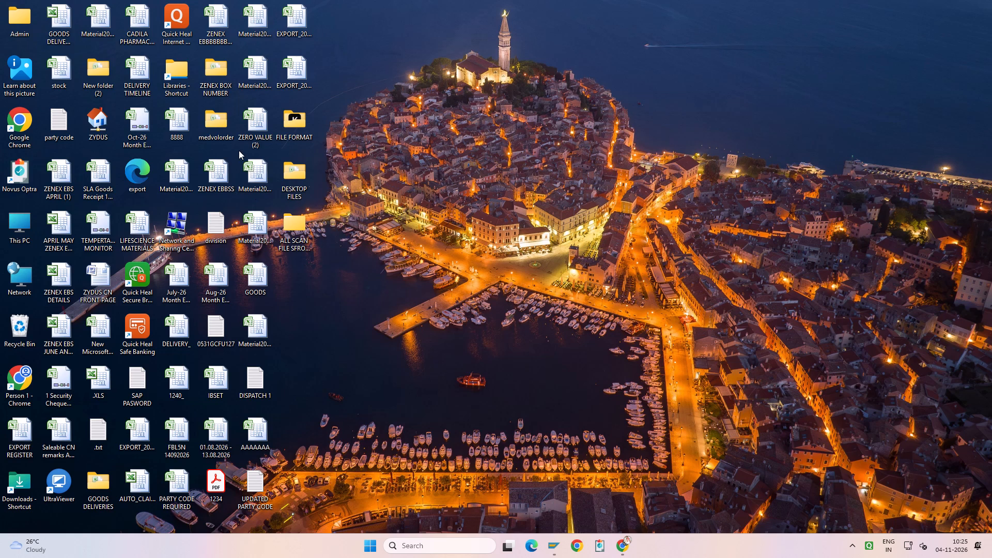
{"action": "left_click_drag", "start_coordinate": [239, 150], "coordinate": [266, 230]}
{"action": "key", "text": "Delete"}
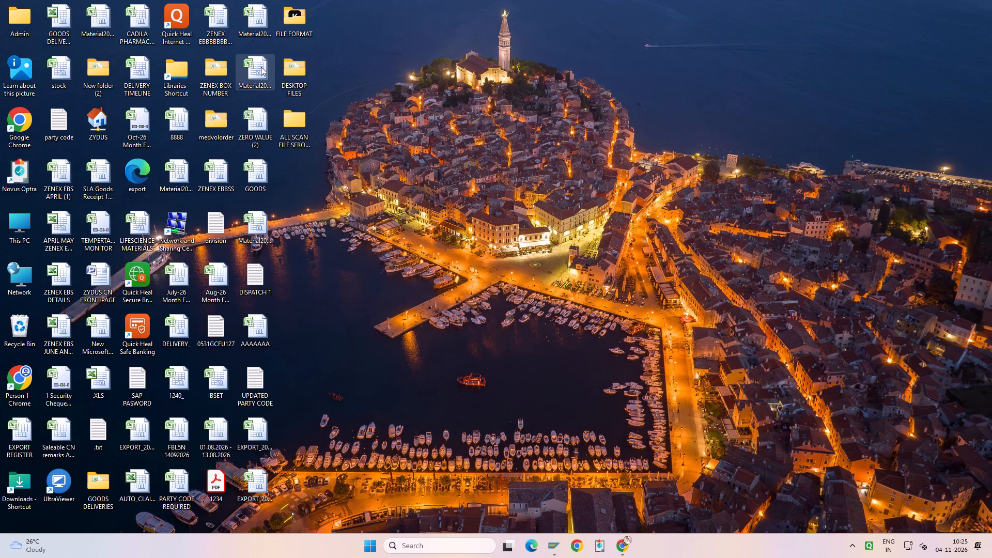
{"action": "left_click_drag", "start_coordinate": [240, 0], "coordinate": [259, 82]}
{"action": "key", "text": "Delete"}
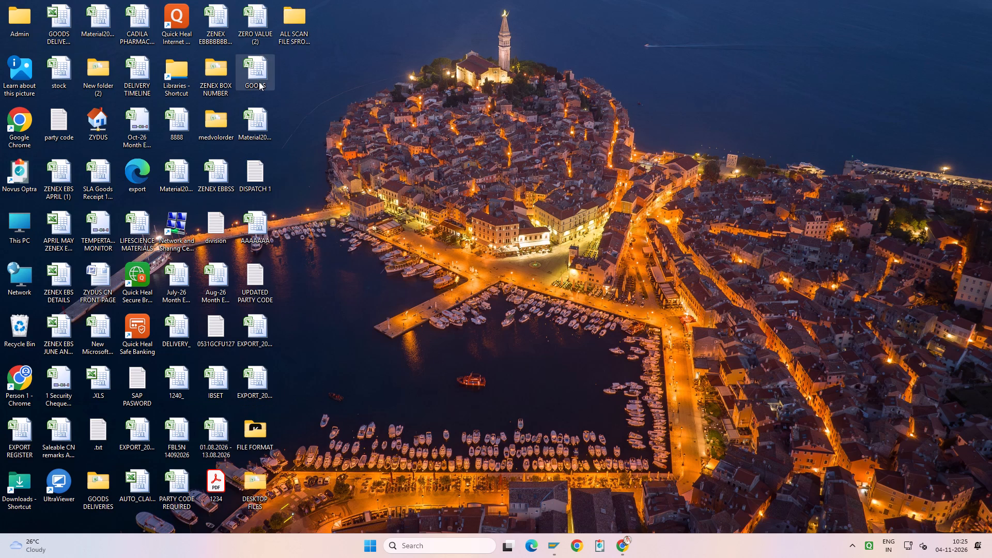
{"action": "left_click", "coordinate": [181, 186]}
{"action": "key", "text": "Delete"}
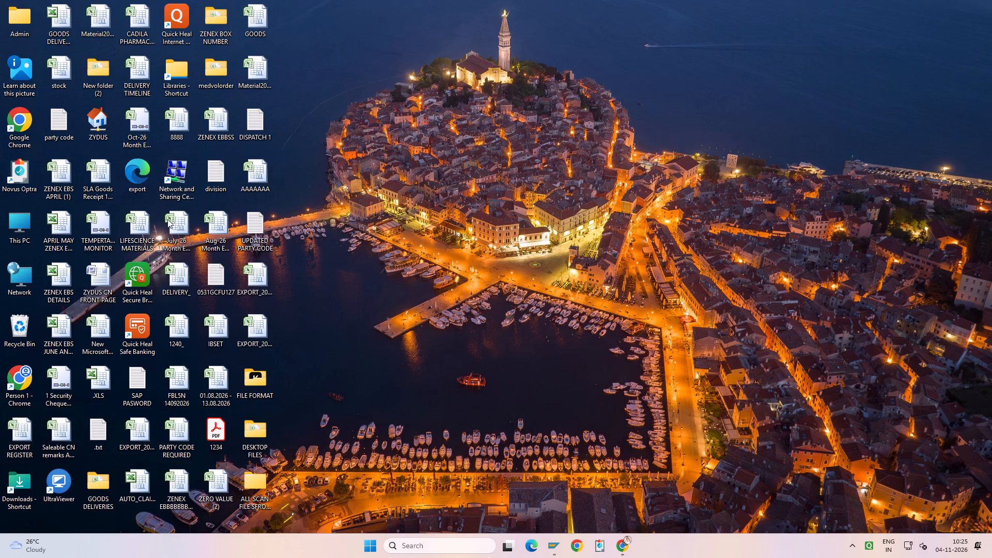
Delete the two remaining Material20… files, the three EXPORT_20… files and the 1234 PDF from the desktop.
{"action": "left_click", "coordinate": [89, 14]}
{"action": "key", "text": "Delete"}
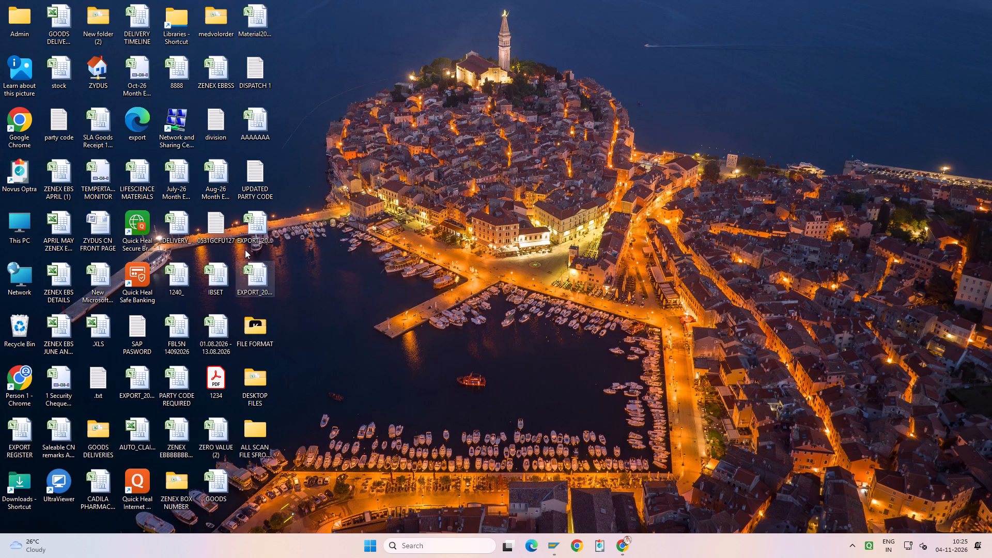
{"action": "left_click", "coordinate": [253, 232]}
{"action": "left_click_drag", "start_coordinate": [320, 214], "coordinate": [299, 227]}
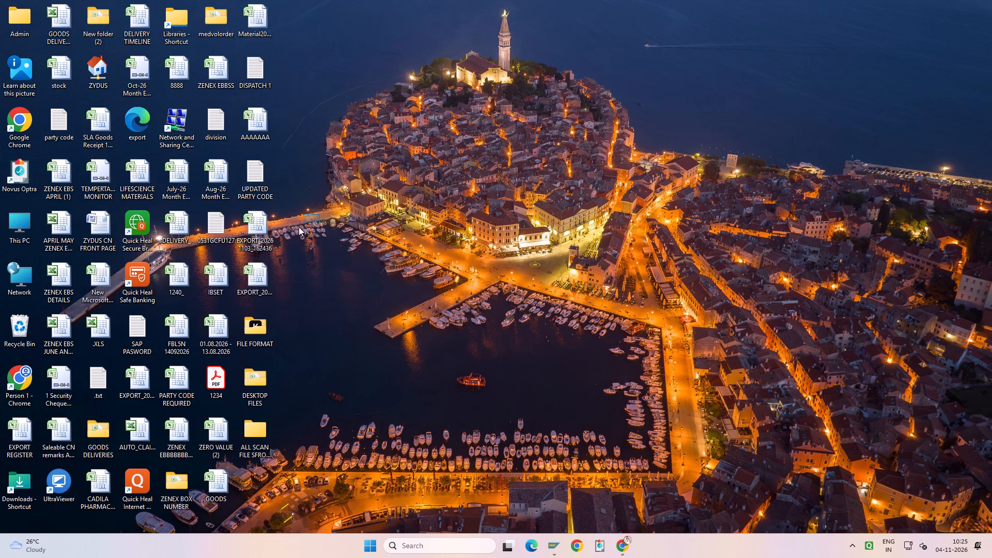
{"action": "left_click_drag", "start_coordinate": [299, 227], "coordinate": [249, 286]}
{"action": "key", "text": "Delete"}
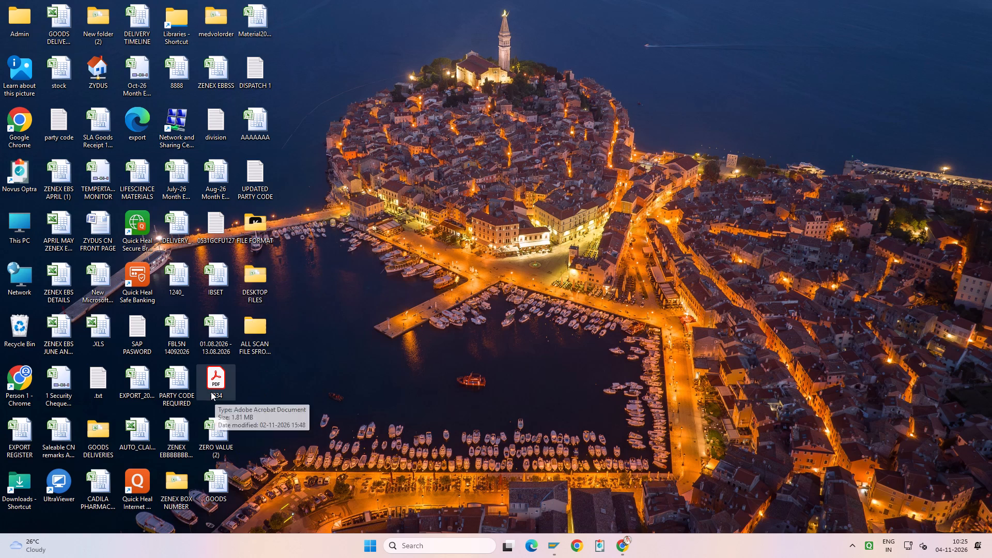
{"action": "left_click", "coordinate": [211, 392]}
{"action": "key", "text": "Delete"}
{"action": "left_click", "coordinate": [216, 494]}
{"action": "key", "text": "Delete"}
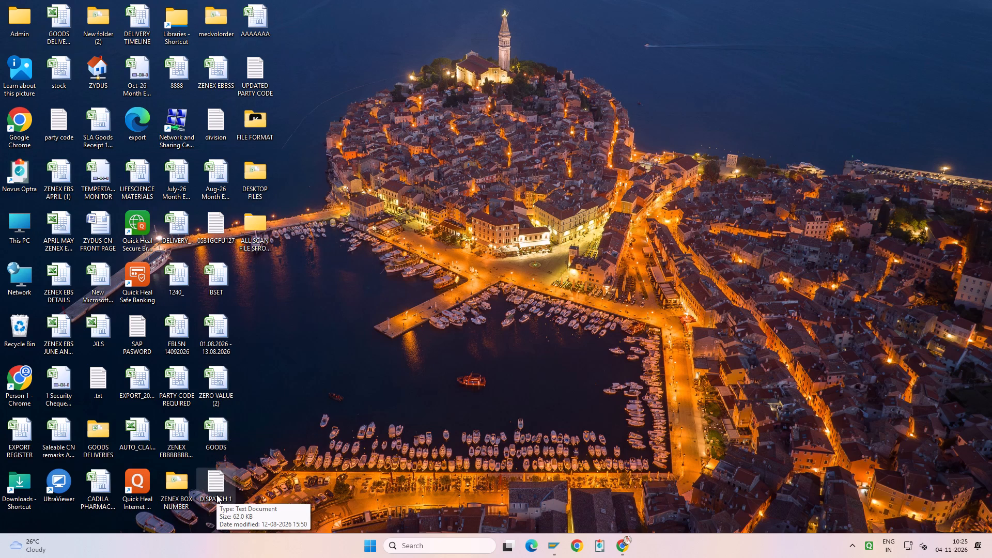
{"action": "left_click", "coordinate": [141, 380]}
{"action": "key", "text": "Delete"}
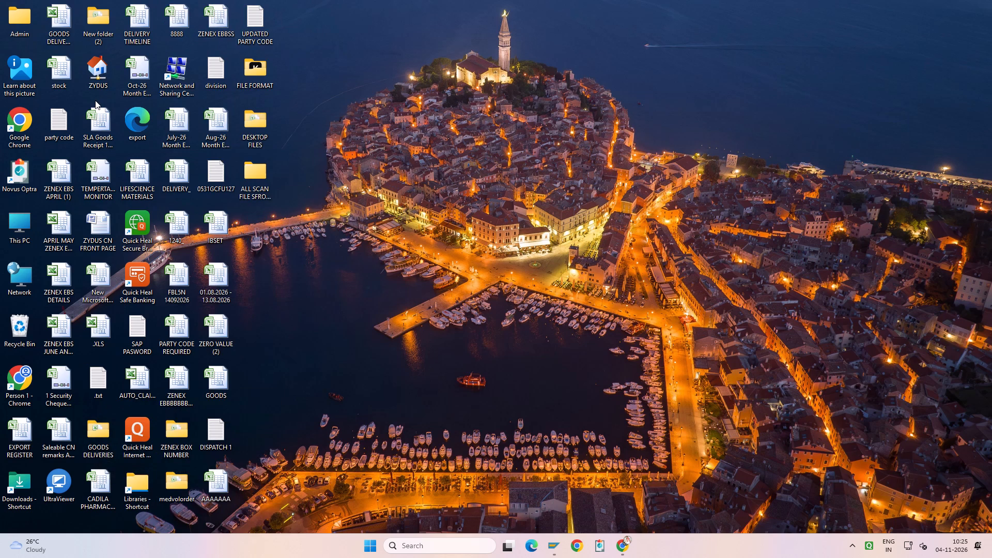
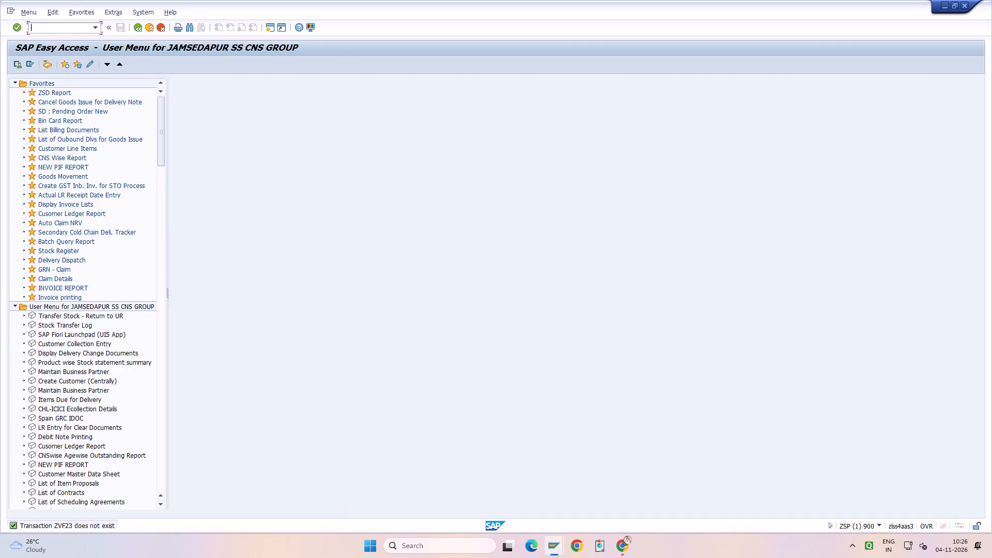
{"action": "left_click", "coordinate": [78, 22]}
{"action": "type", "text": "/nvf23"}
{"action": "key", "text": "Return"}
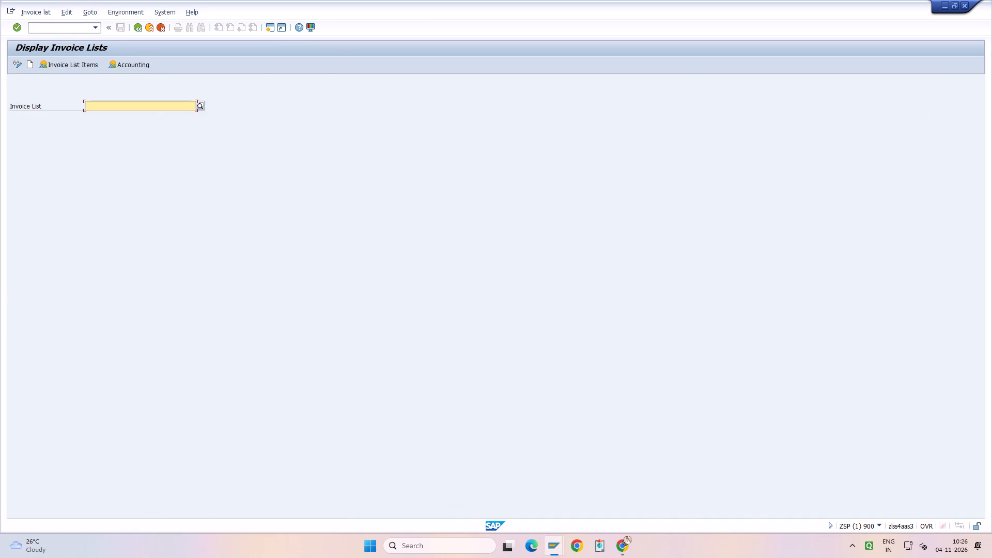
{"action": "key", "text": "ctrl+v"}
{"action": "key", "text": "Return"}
{"action": "left_click", "coordinate": [136, 26]}
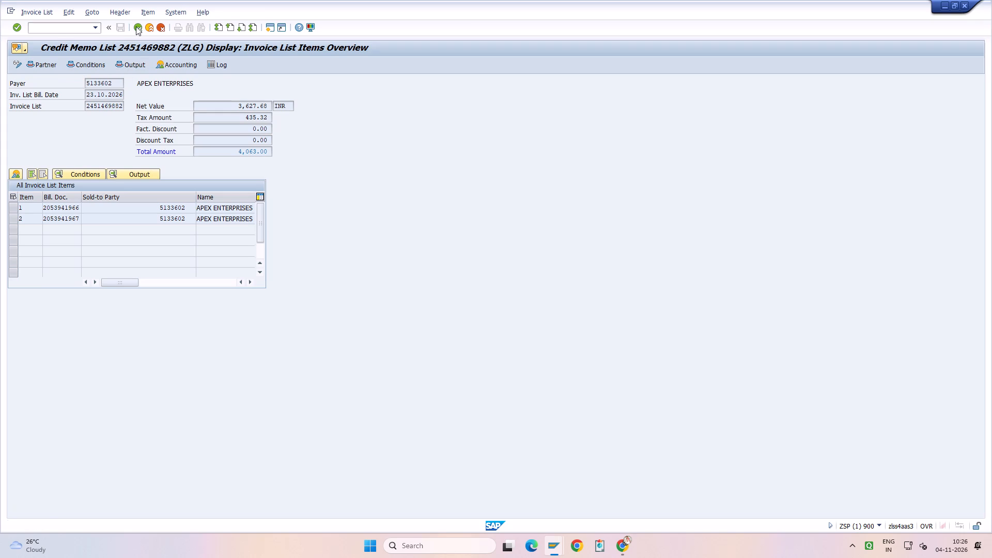
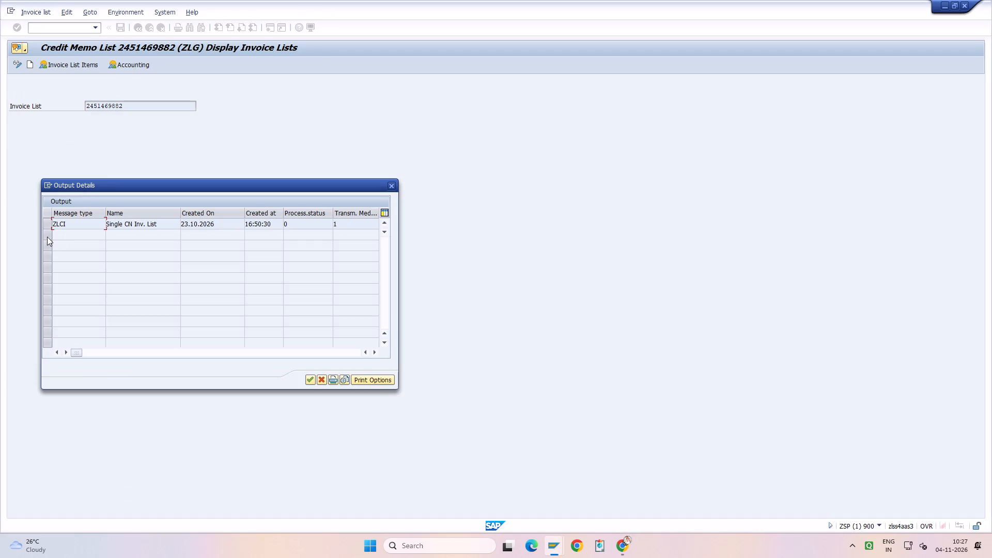
{"action": "left_click", "coordinate": [47, 226]}
{"action": "left_click", "coordinate": [342, 377]}
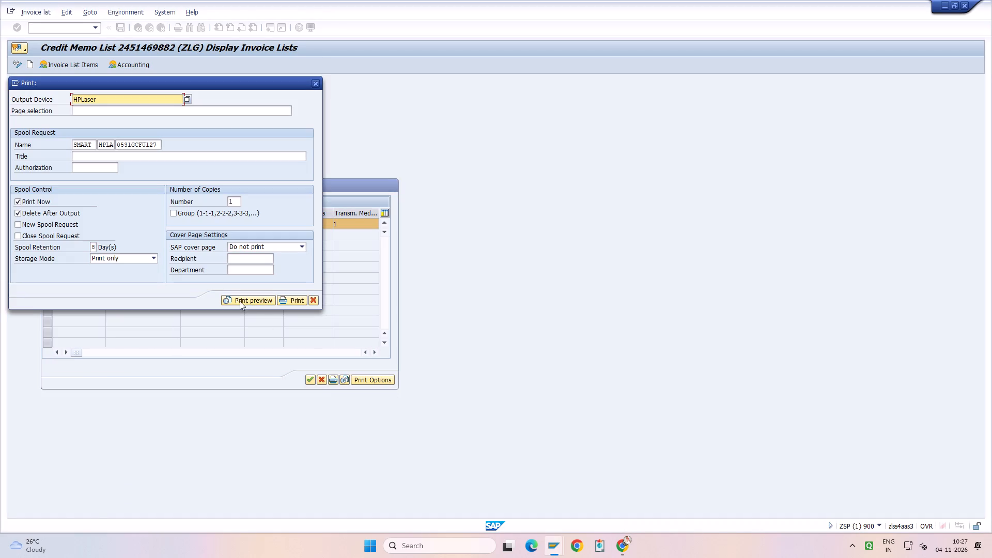
{"action": "left_click", "coordinate": [242, 303]}
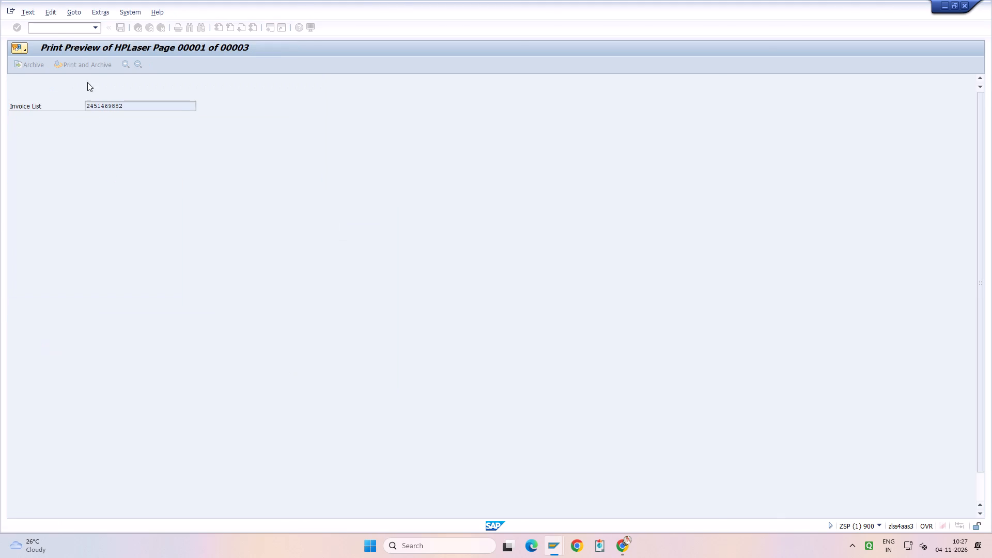
{"action": "left_click", "coordinate": [73, 29]}
{"action": "type", "text": "pdf"}
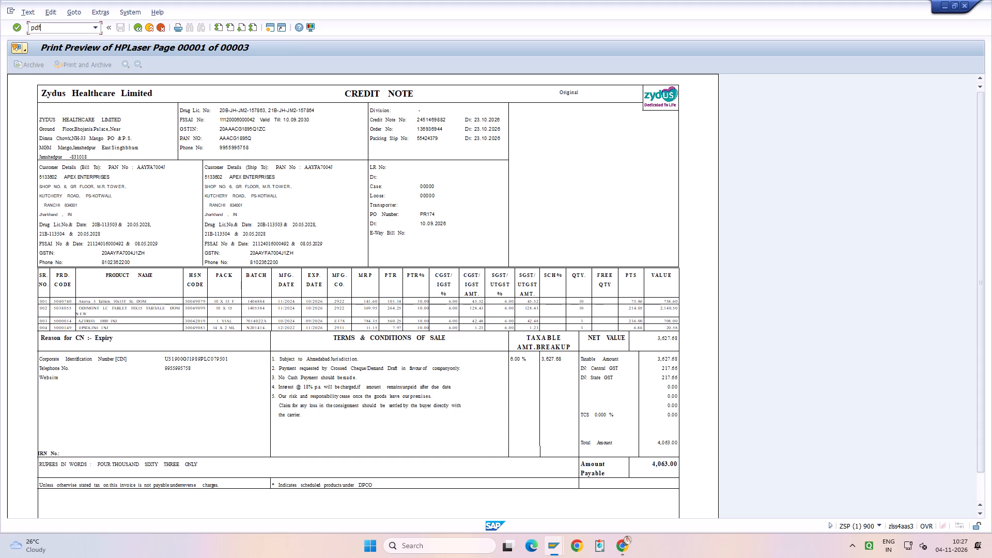
{"action": "key", "text": "shift+exclam"}
{"action": "key", "text": "Return"}
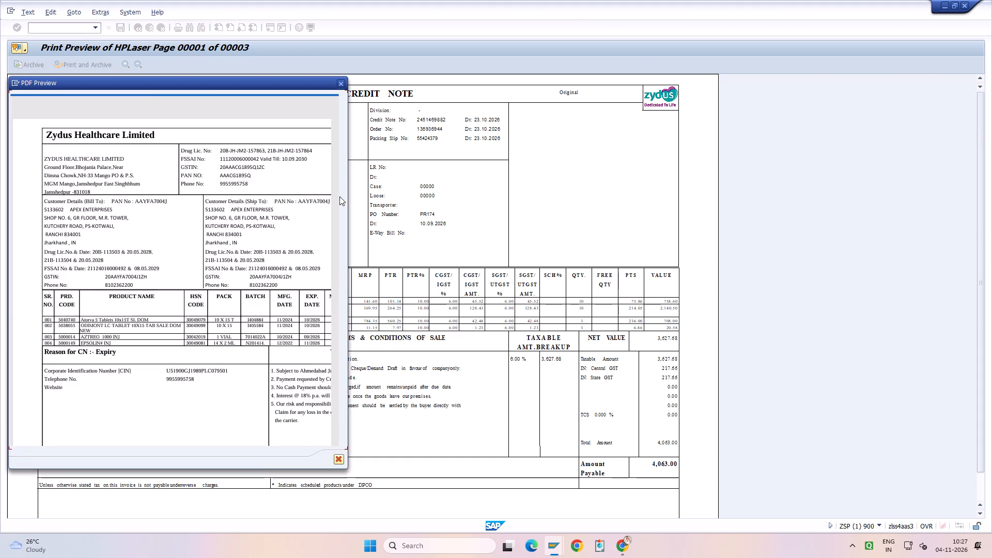
Start saving the credit note PDF to the Desktop, with the file name selected for editing.
{"action": "left_click", "coordinate": [308, 102]}
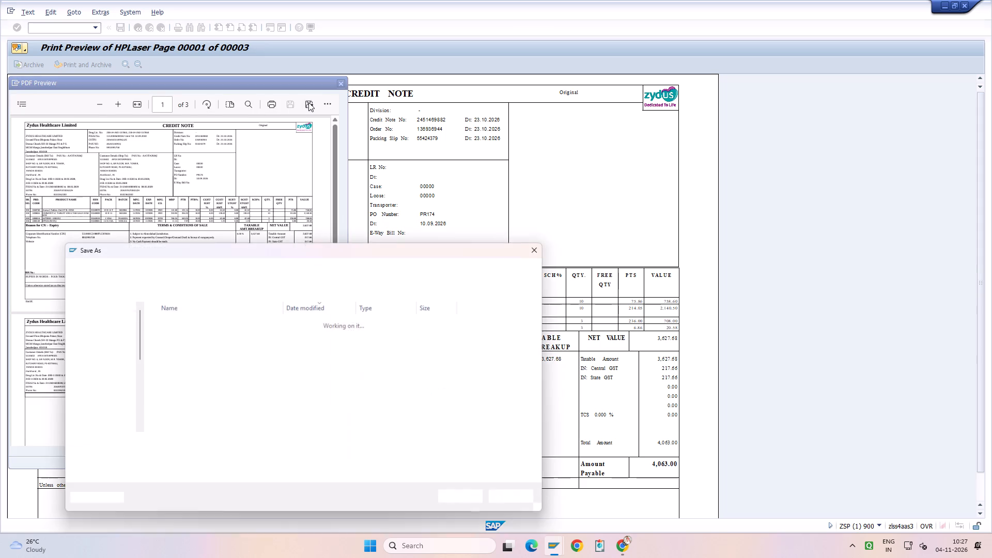
{"action": "left_click", "coordinate": [101, 359]}
{"action": "left_click", "coordinate": [300, 445]}
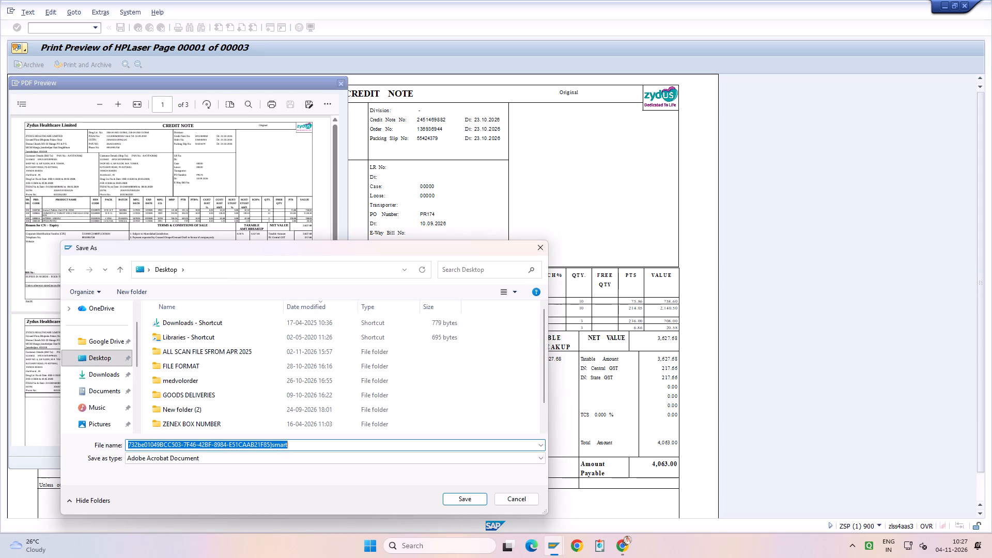
Save the credit note PDF to the Desktop under the copied file name, and close the PDF preview.
{"action": "key", "text": "ctrl+v"}
{"action": "key", "text": "Return"}
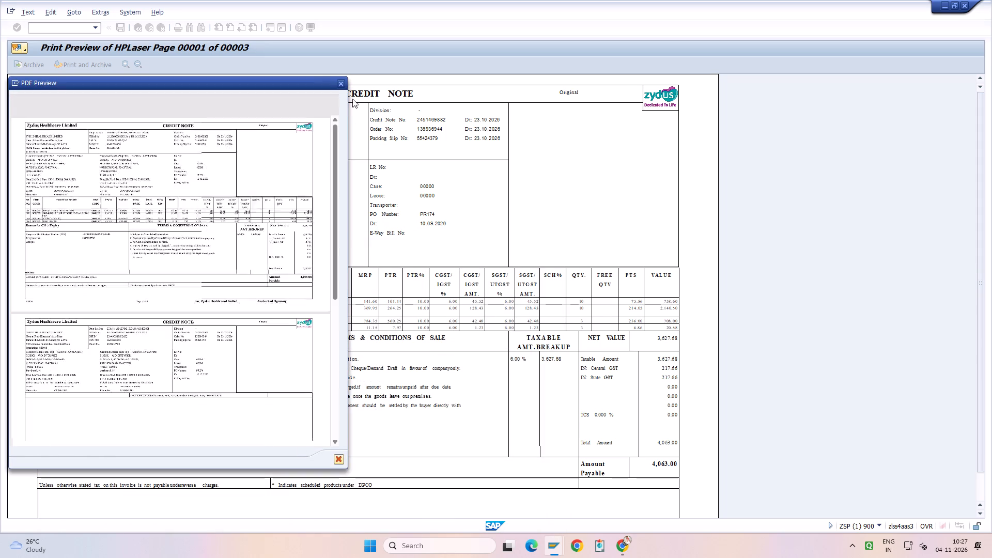
{"action": "left_click", "coordinate": [340, 80]}
Bring up the recent transaction codes and ready the empty command field for a new code.
{"action": "left_click", "coordinate": [97, 32]}
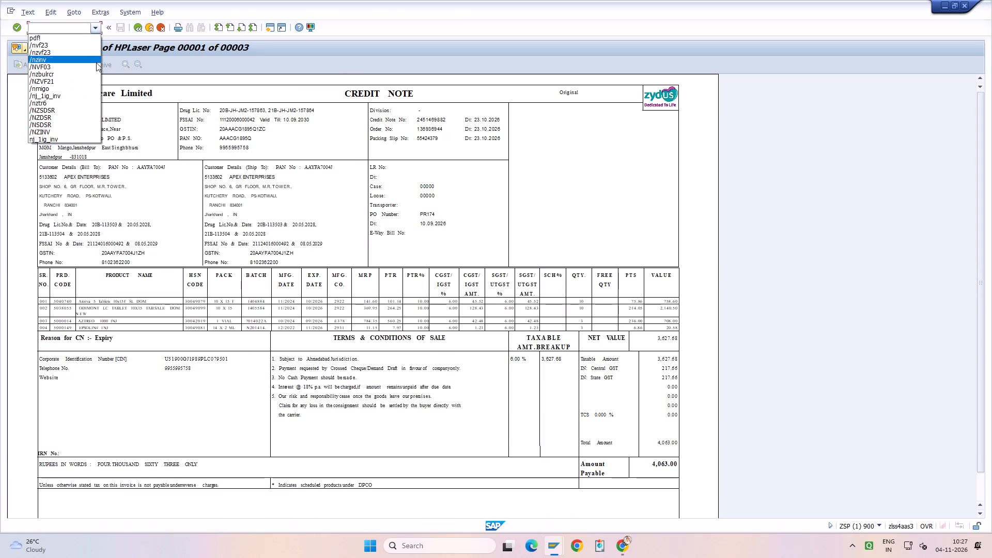
{"action": "left_click", "coordinate": [80, 27]}
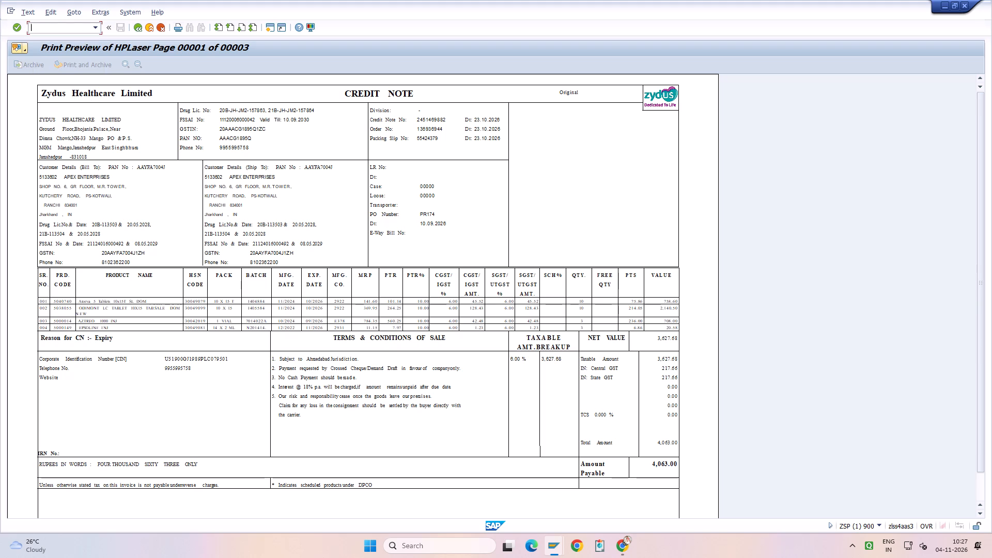